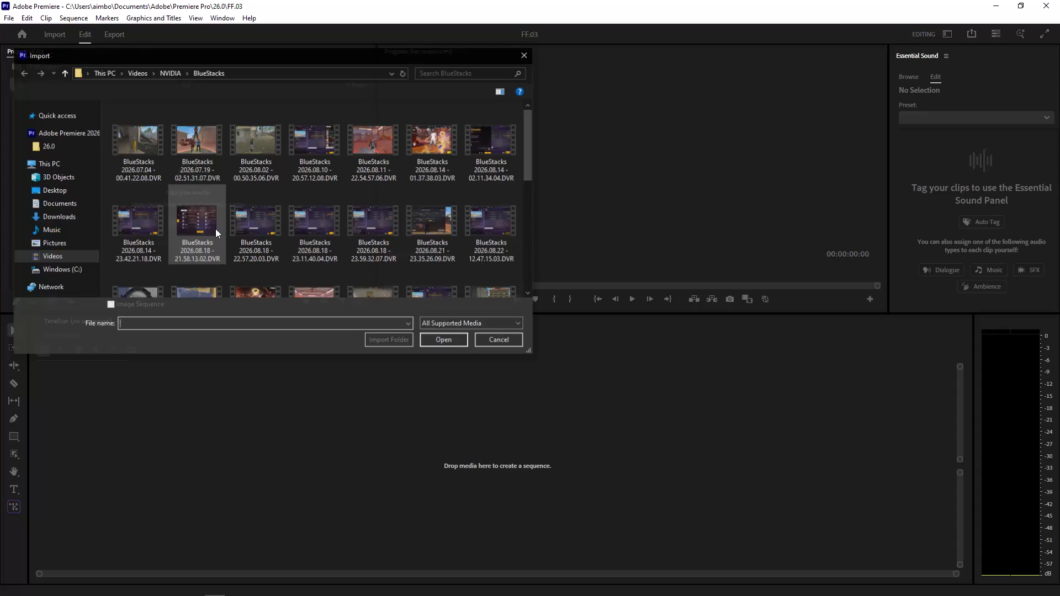
Import the recording BlueStacks 2026.10.22 - 20.25.31.07.DVR from the BlueStacks folder into the project.
scroll(235, 219, down, 8)
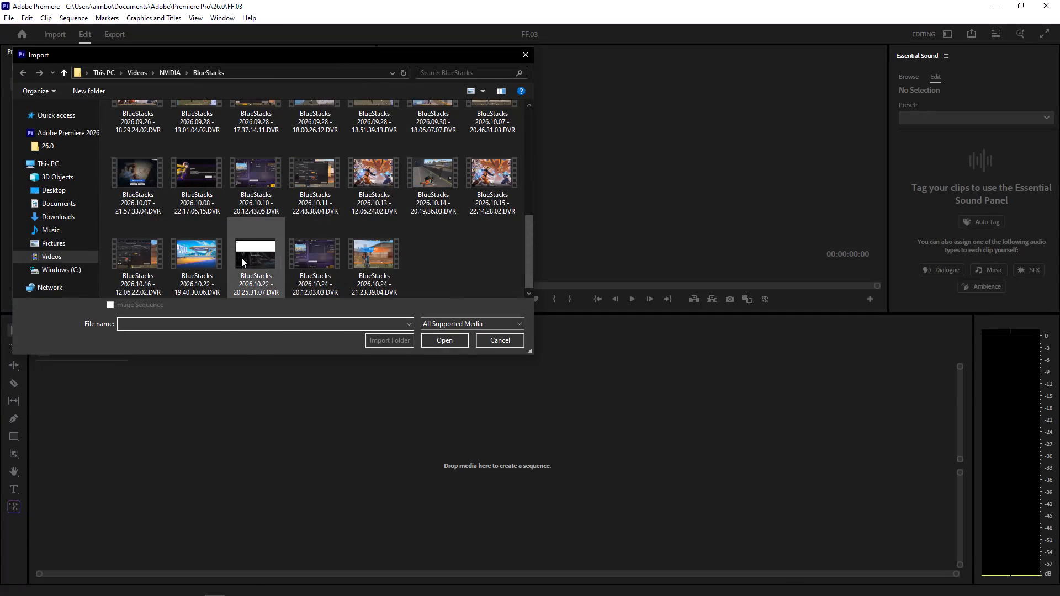
click(245, 259)
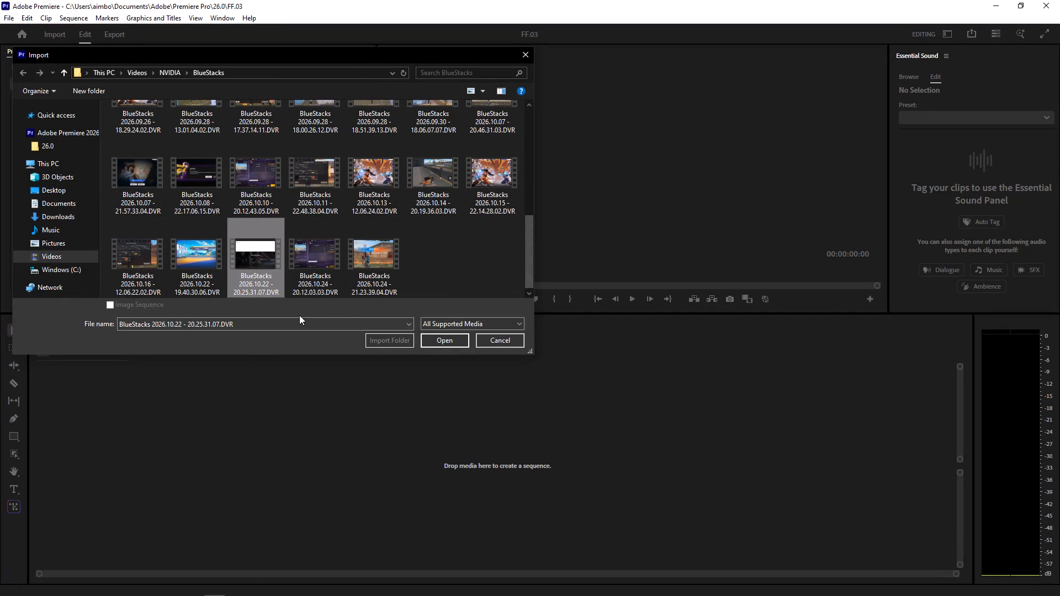
click(448, 340)
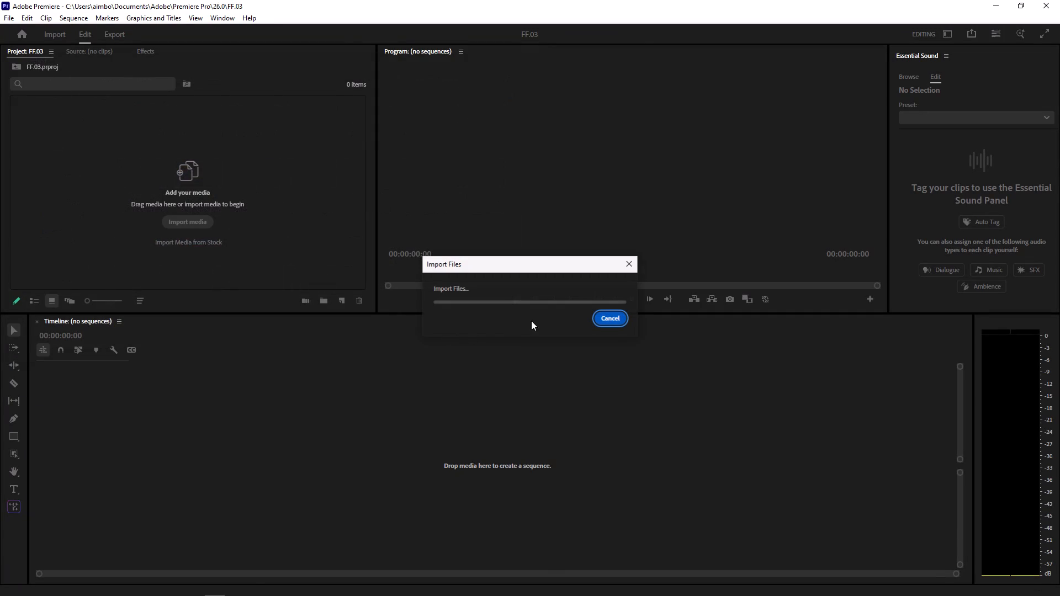
Create a new sequence by placing the imported BlueStacks recording in the empty timeline.
drag(72, 120, 129, 369)
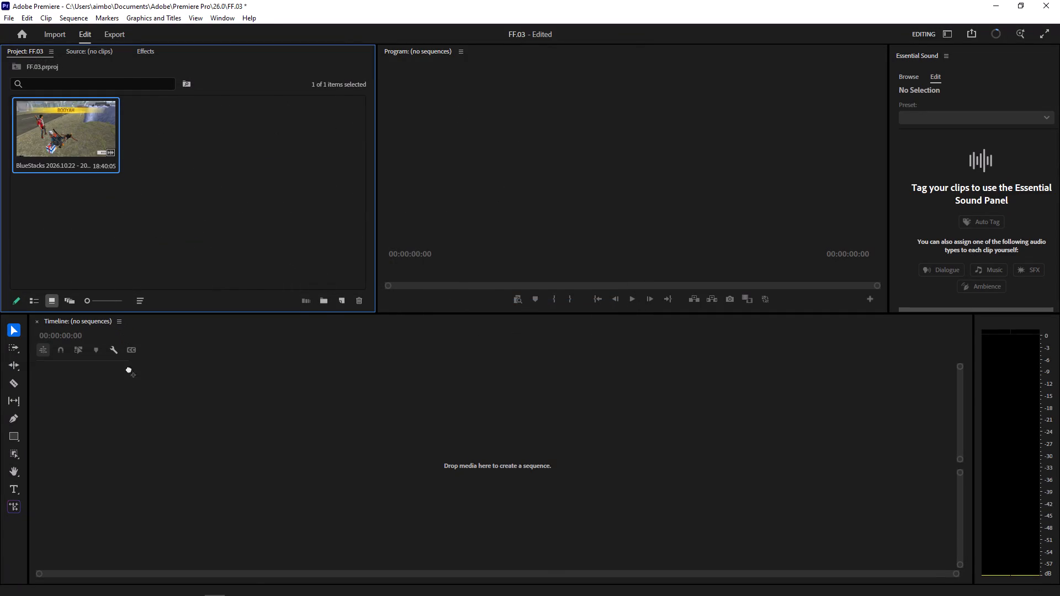
drag(129, 369, 77, 439)
drag(68, 125, 92, 143)
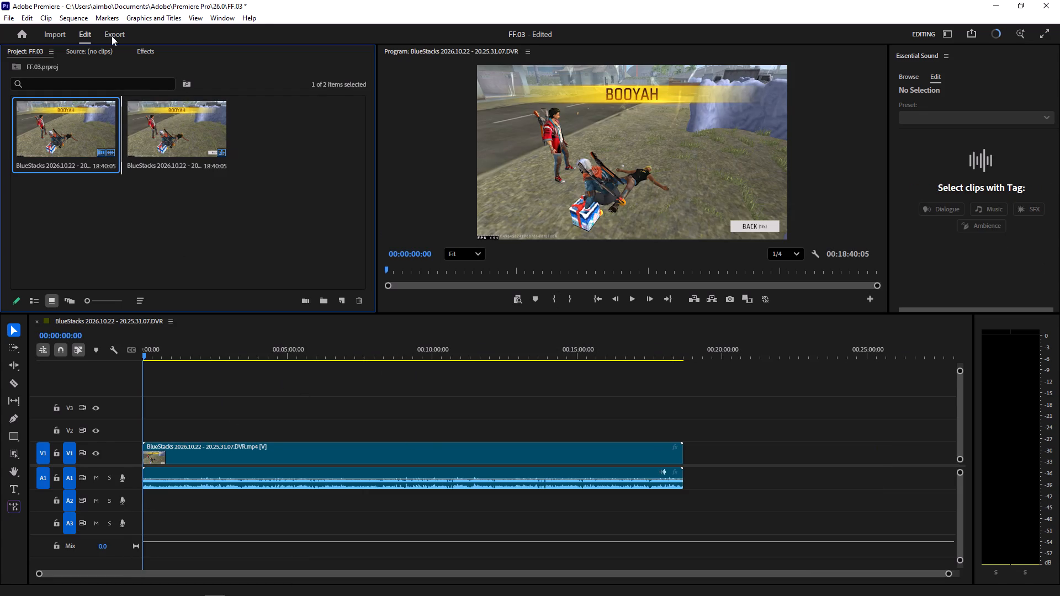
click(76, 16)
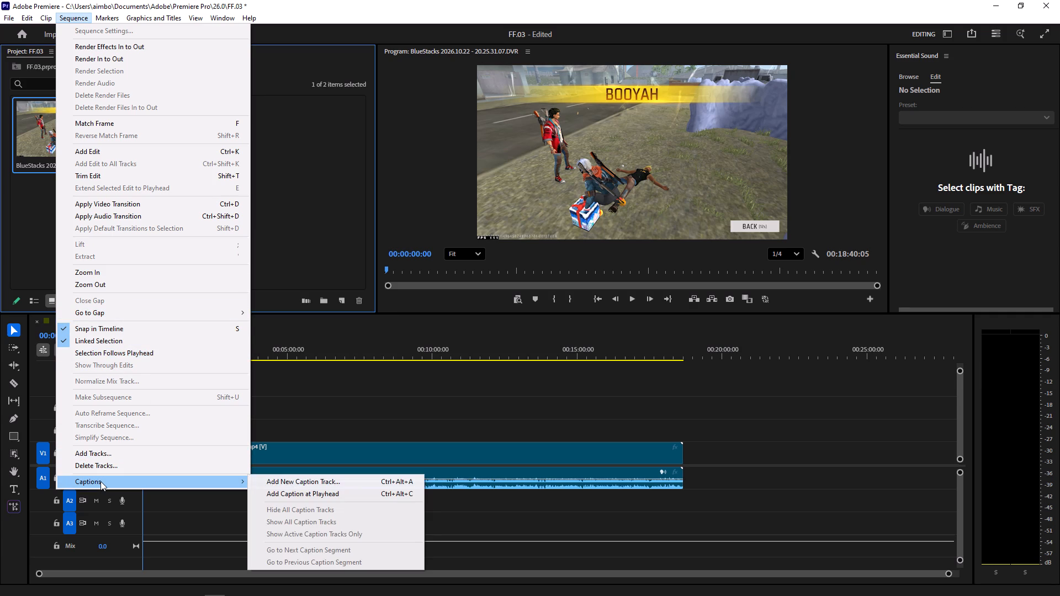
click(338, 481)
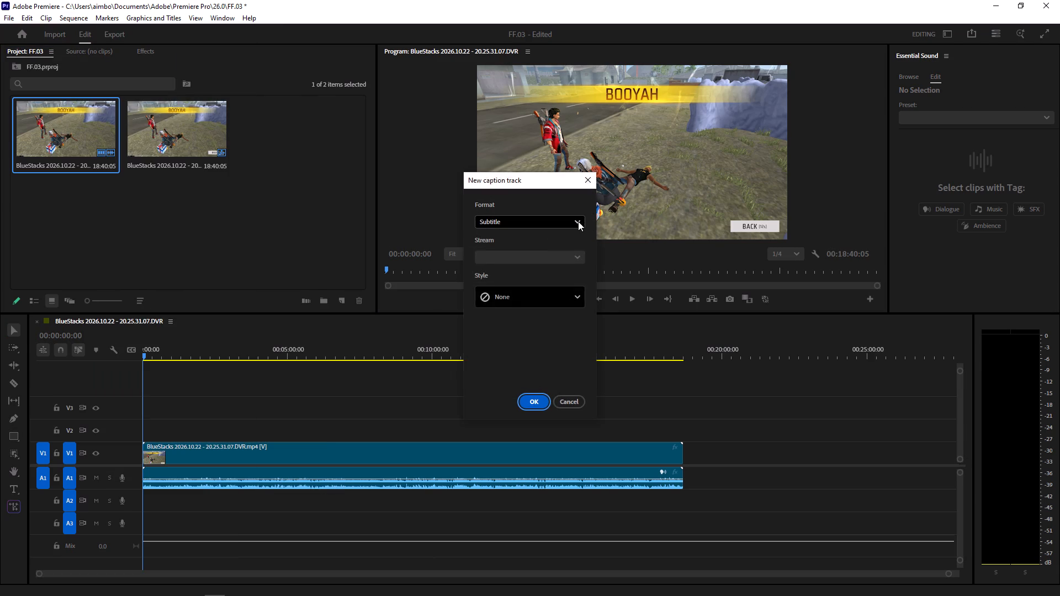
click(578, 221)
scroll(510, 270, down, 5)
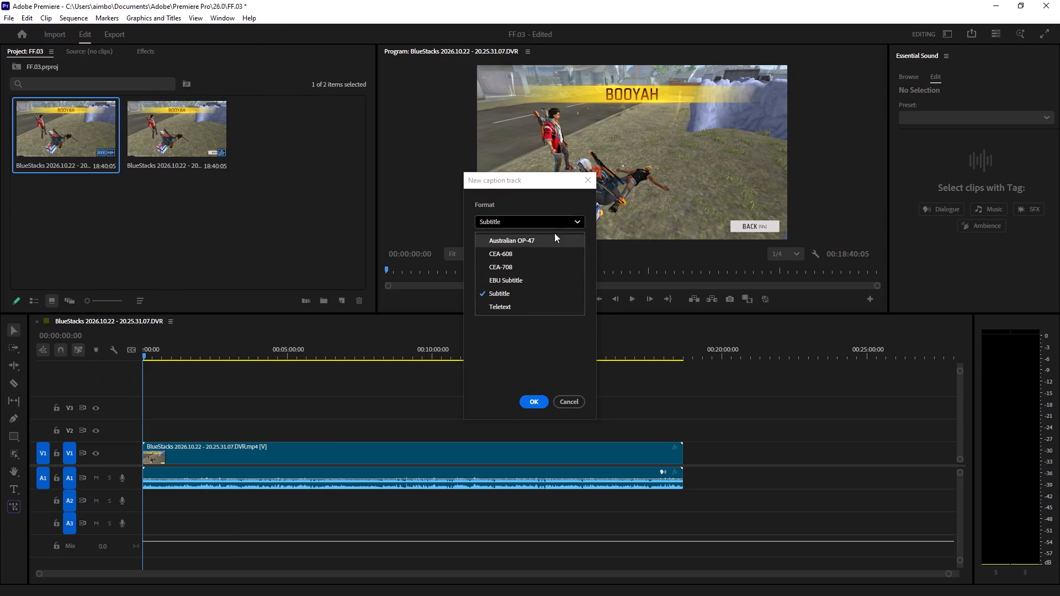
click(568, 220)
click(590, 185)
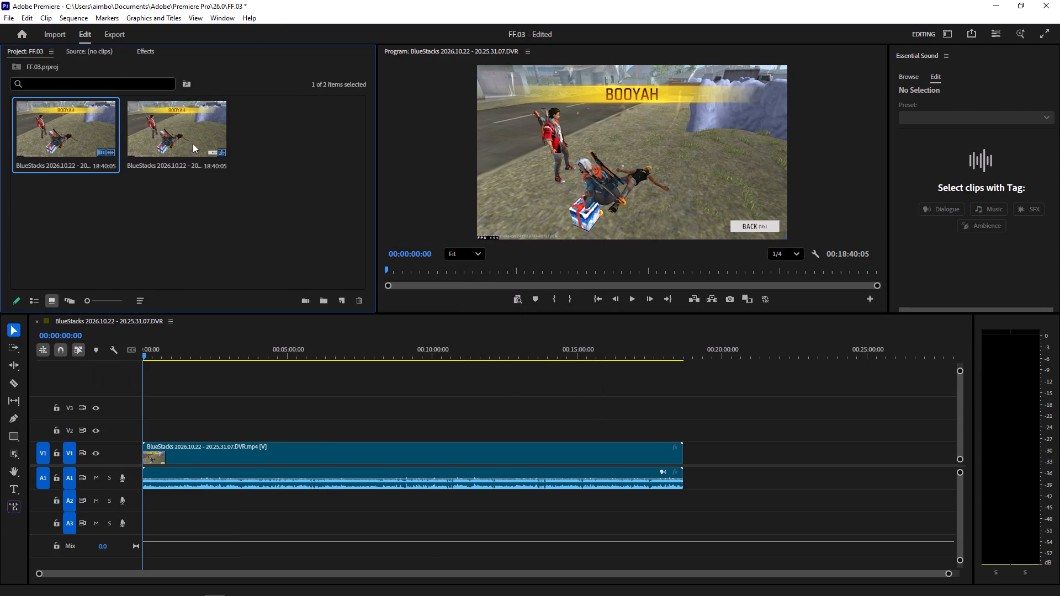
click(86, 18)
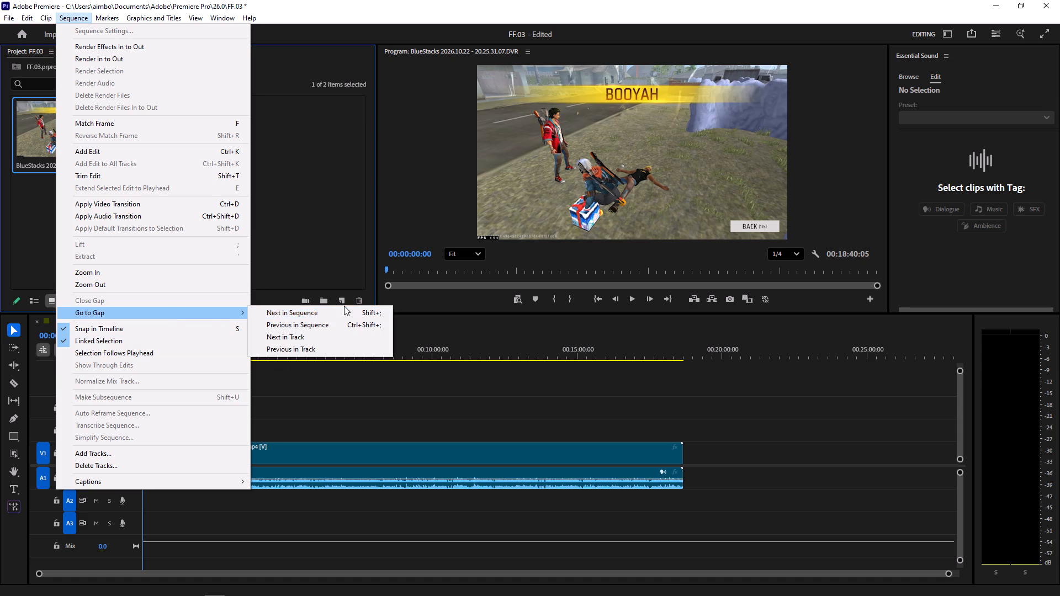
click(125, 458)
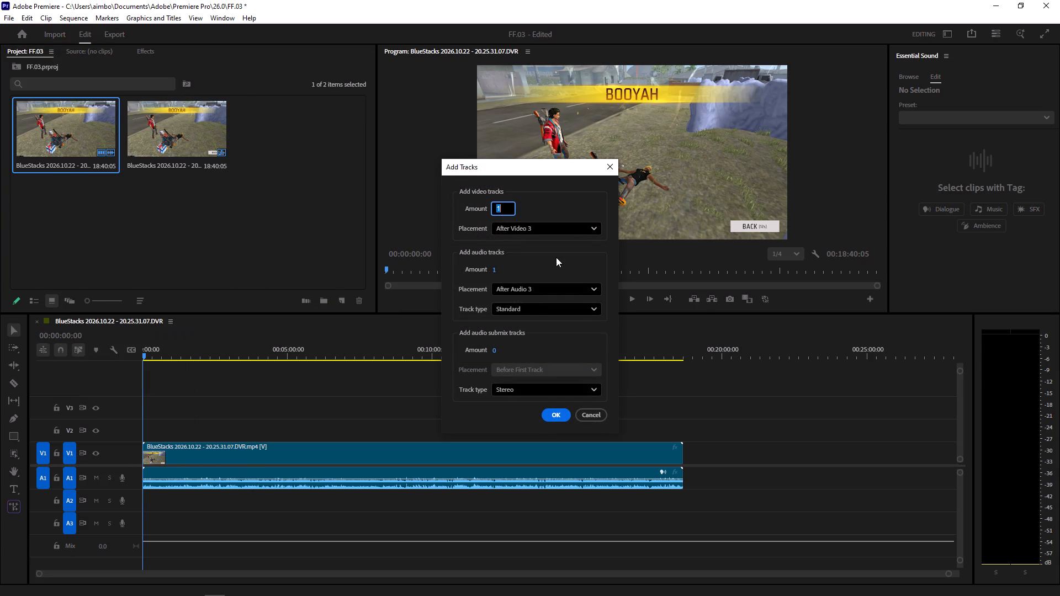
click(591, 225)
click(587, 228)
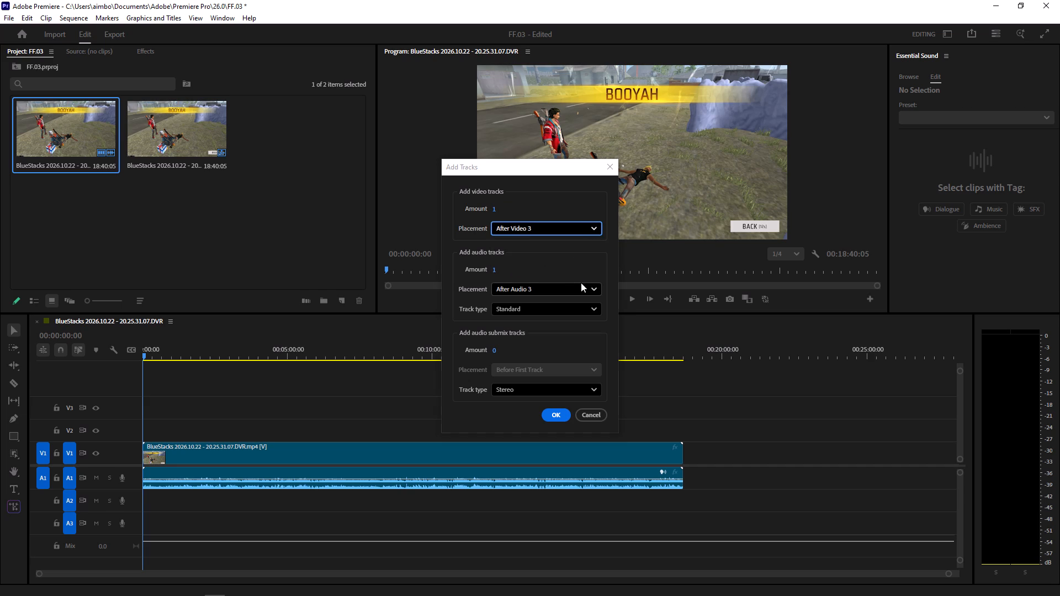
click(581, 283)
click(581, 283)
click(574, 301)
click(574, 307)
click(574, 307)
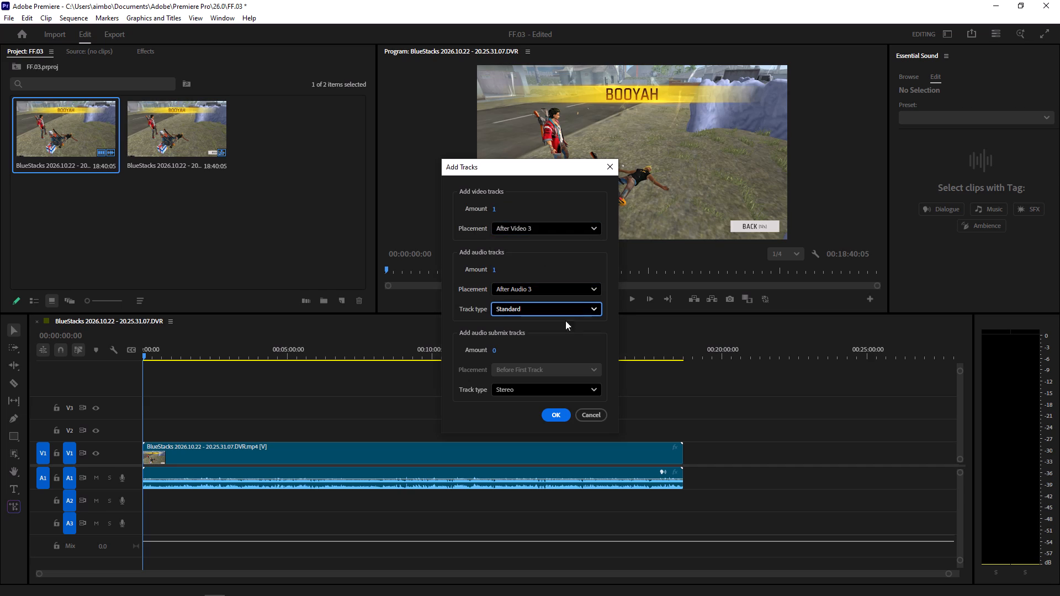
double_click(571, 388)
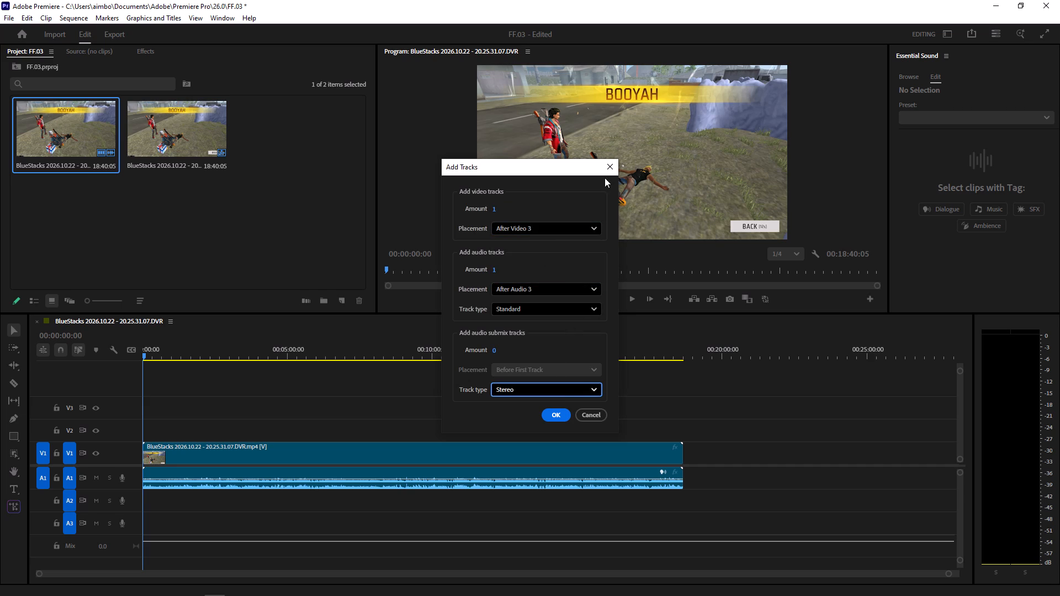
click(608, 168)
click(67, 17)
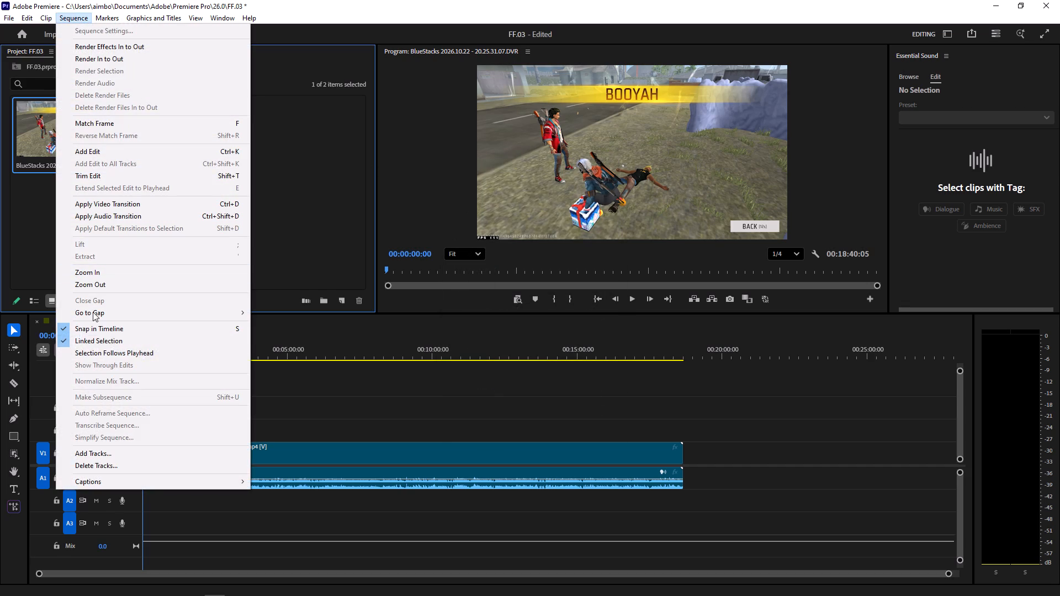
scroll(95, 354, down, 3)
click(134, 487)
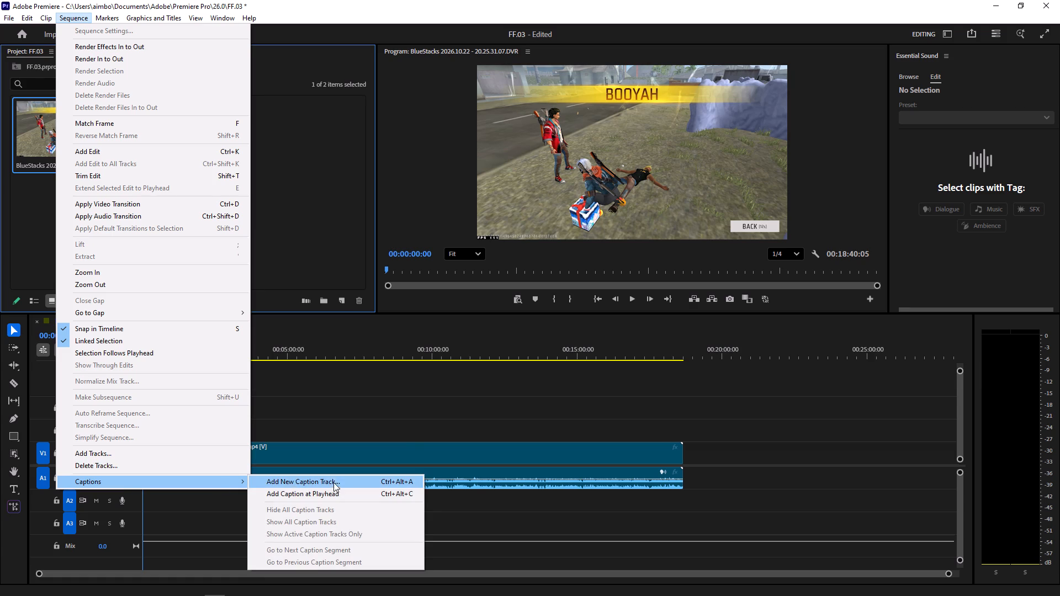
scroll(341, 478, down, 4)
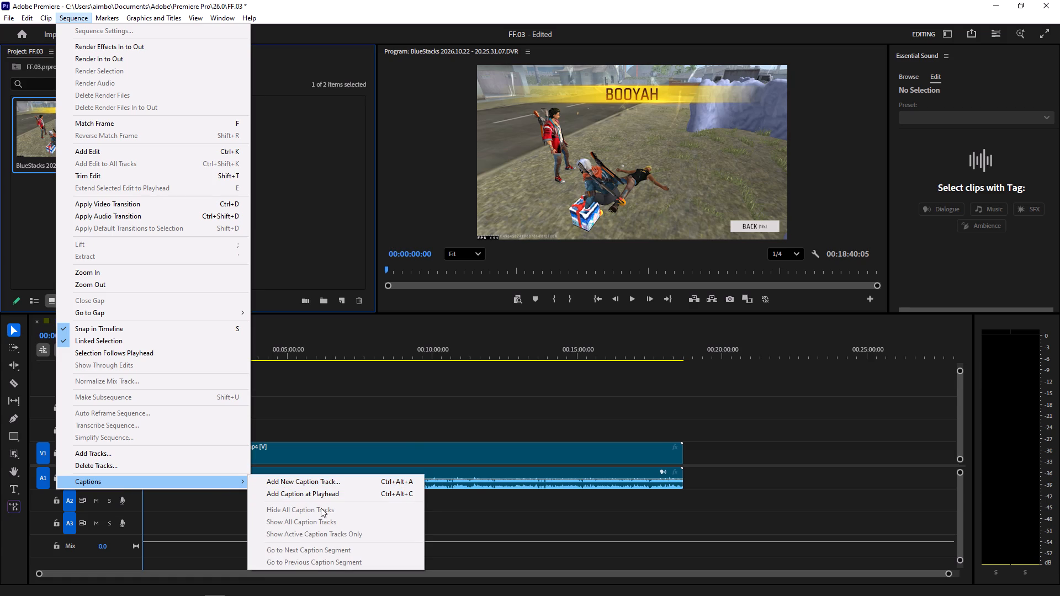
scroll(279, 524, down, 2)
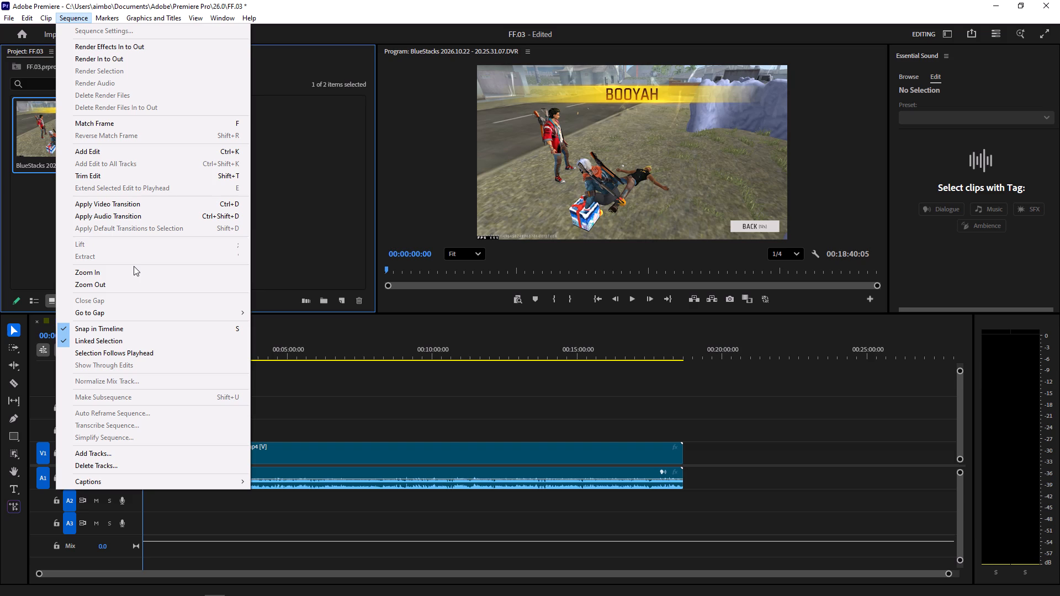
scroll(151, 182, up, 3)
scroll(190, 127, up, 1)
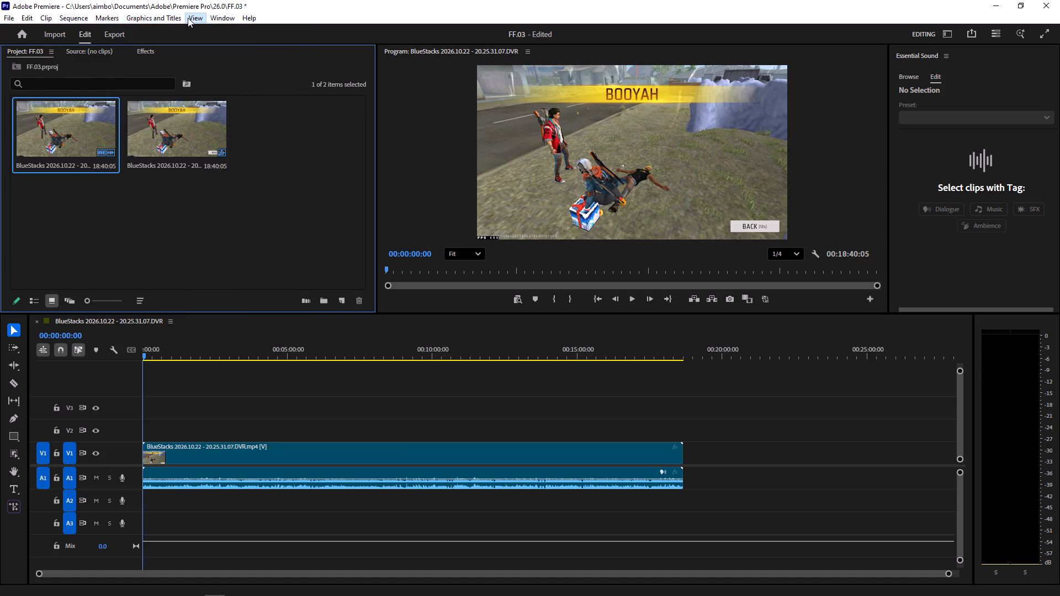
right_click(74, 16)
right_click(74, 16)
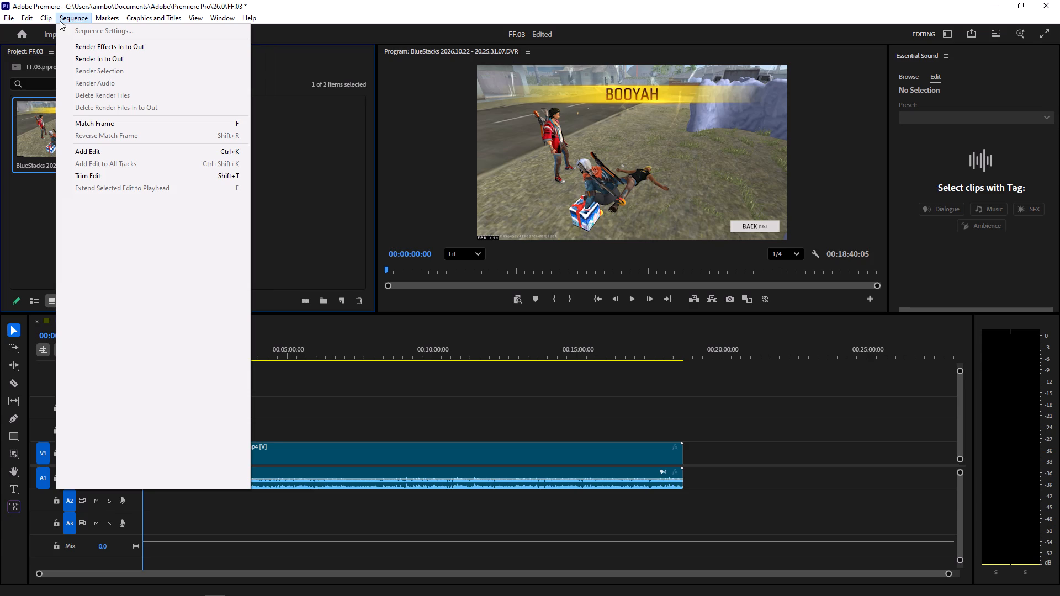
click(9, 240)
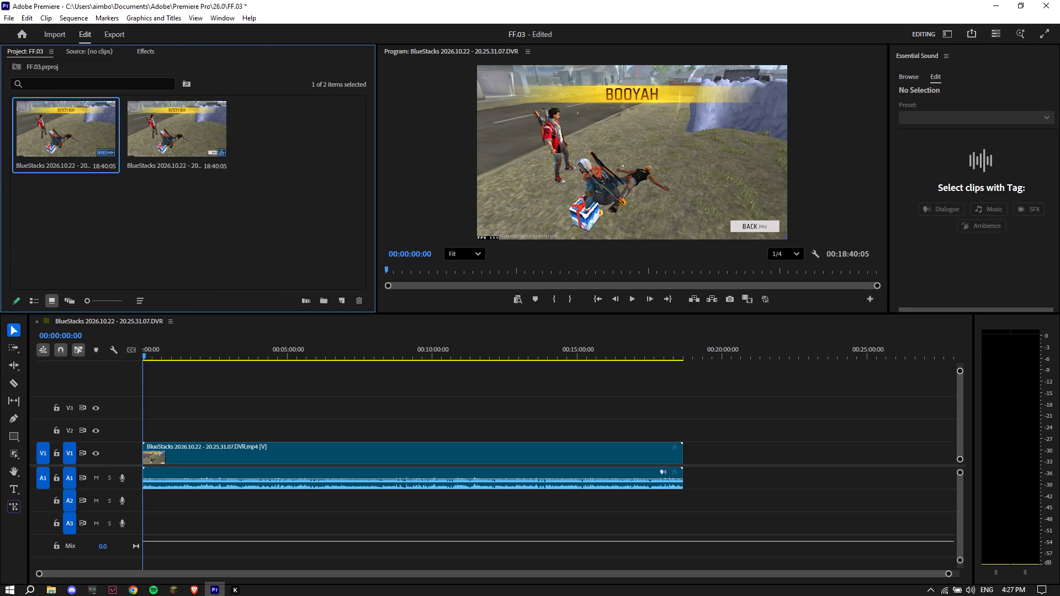
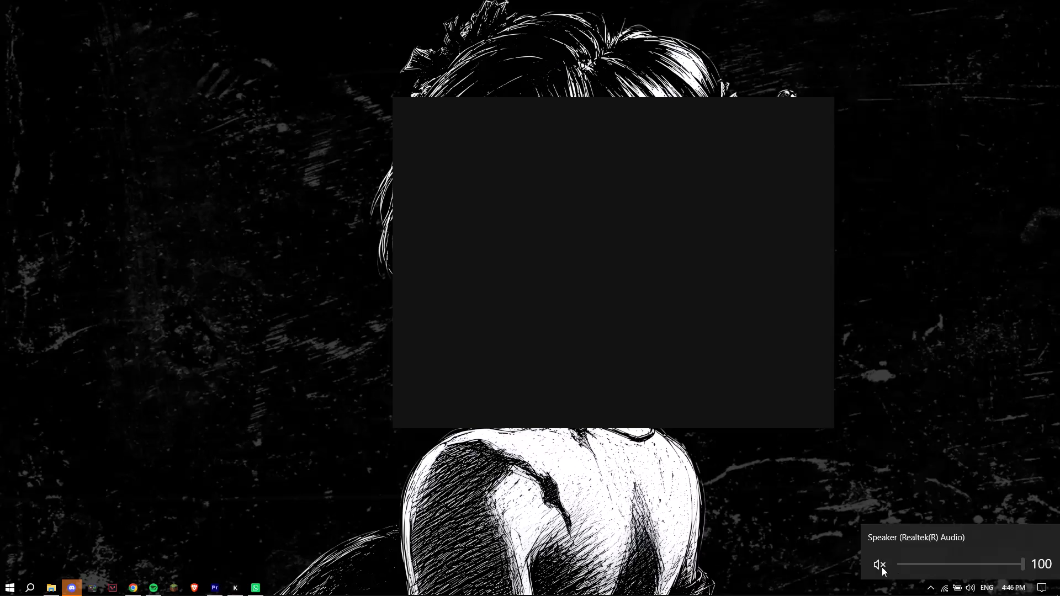
Unmute the computer's Realtek speaker output.
click(882, 567)
Connect the Noise Buds N1 Pro from the Windows Bluetooth device settings and allow their pairing request.
click(926, 590)
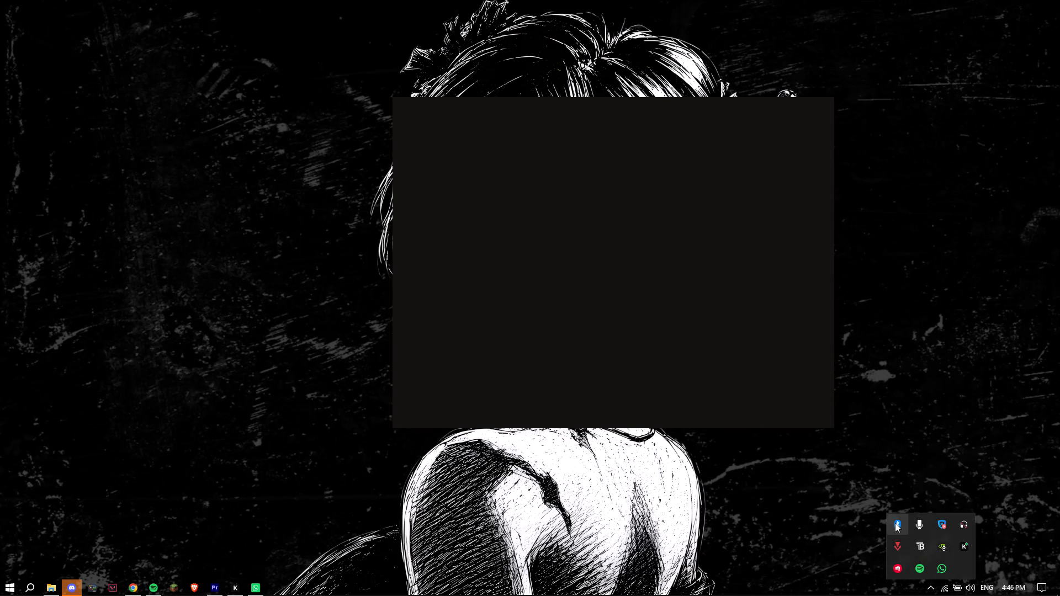
right_click(895, 523)
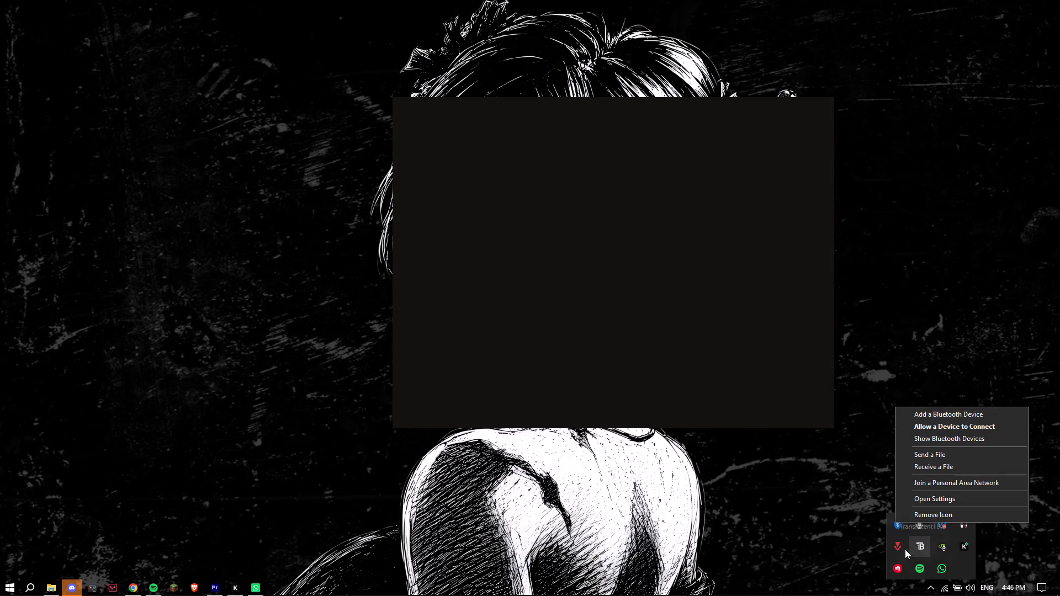
click(966, 418)
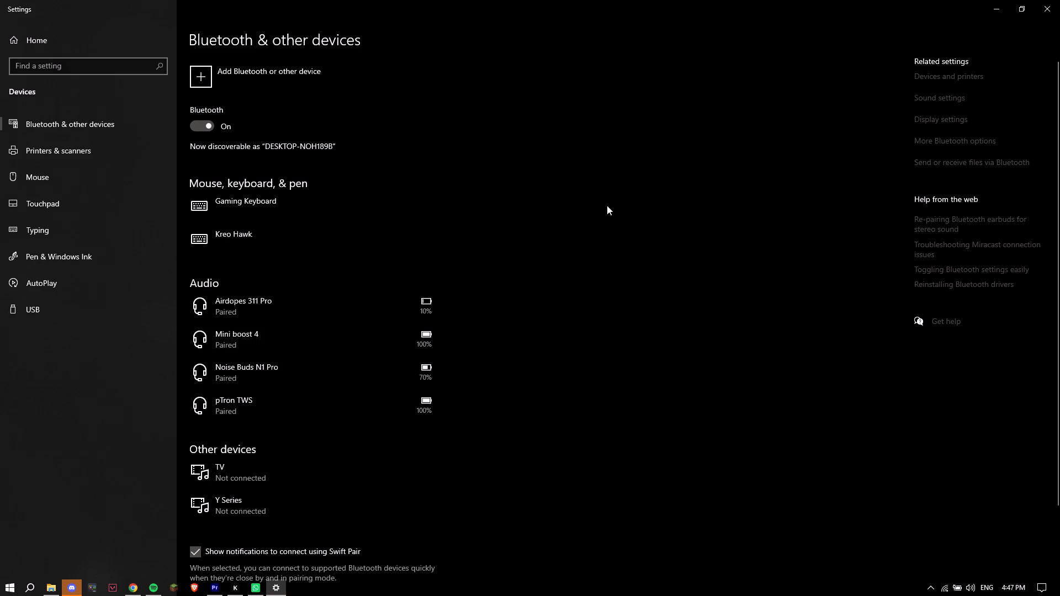
click(340, 368)
click(327, 405)
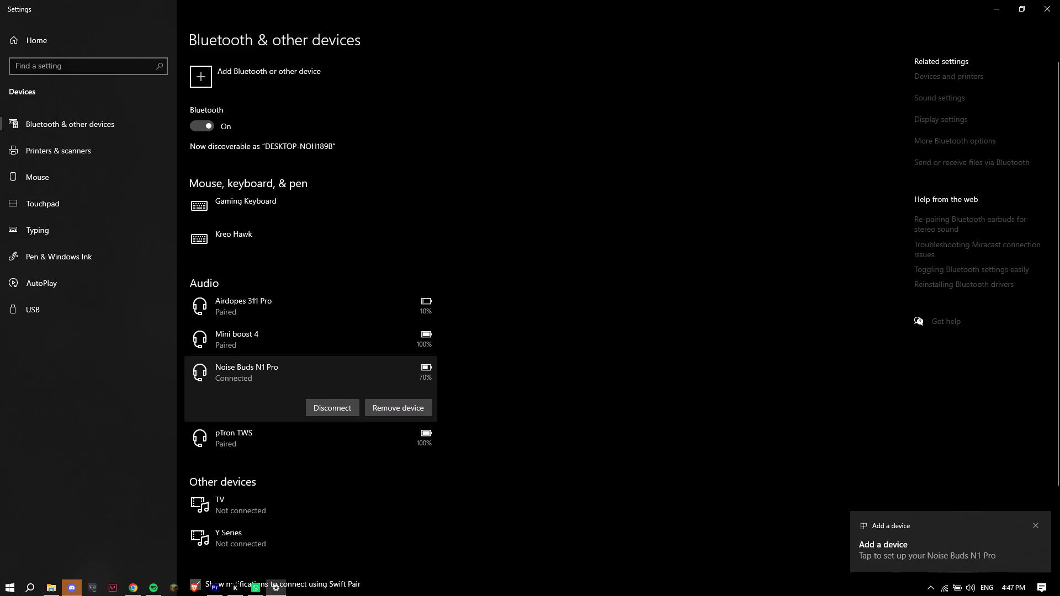
click(961, 549)
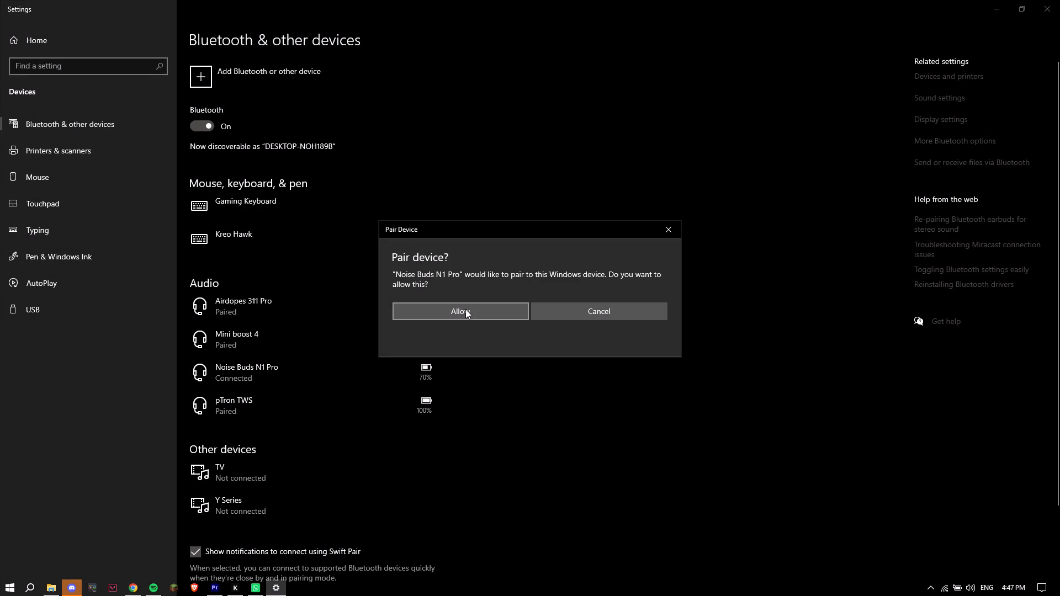
click(466, 313)
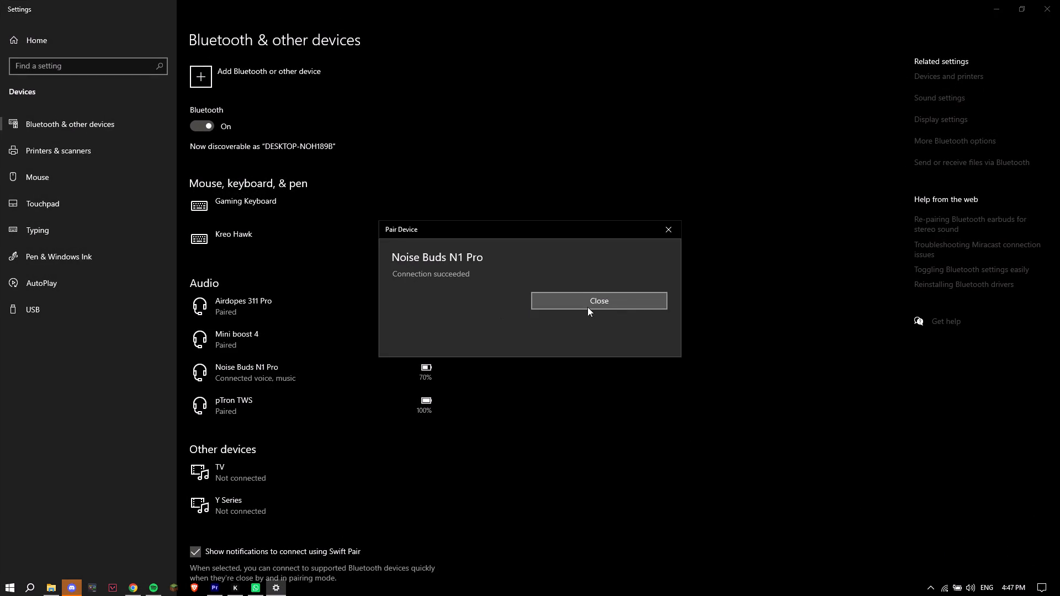
click(669, 231)
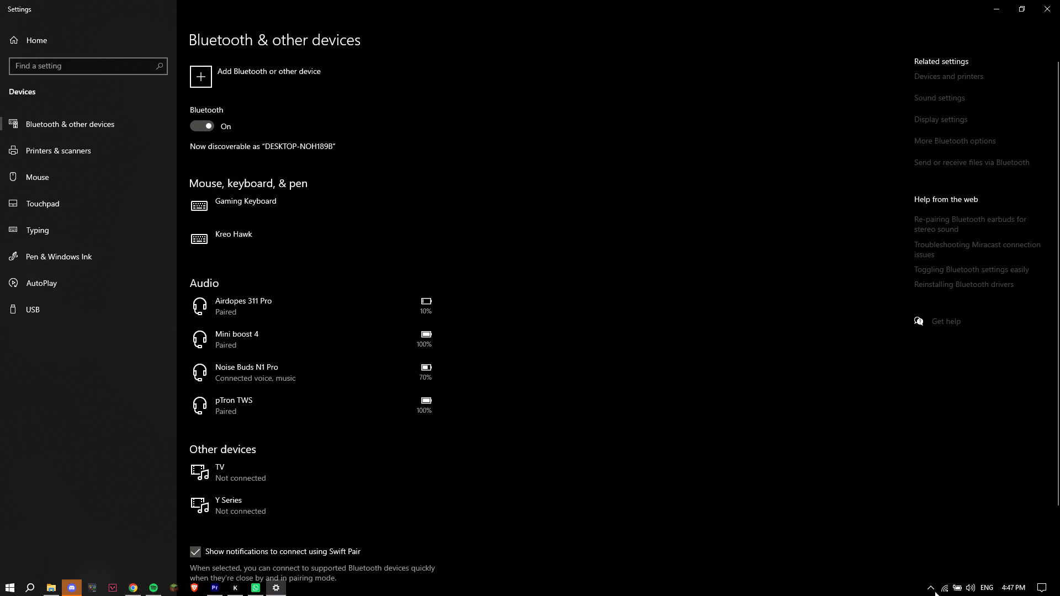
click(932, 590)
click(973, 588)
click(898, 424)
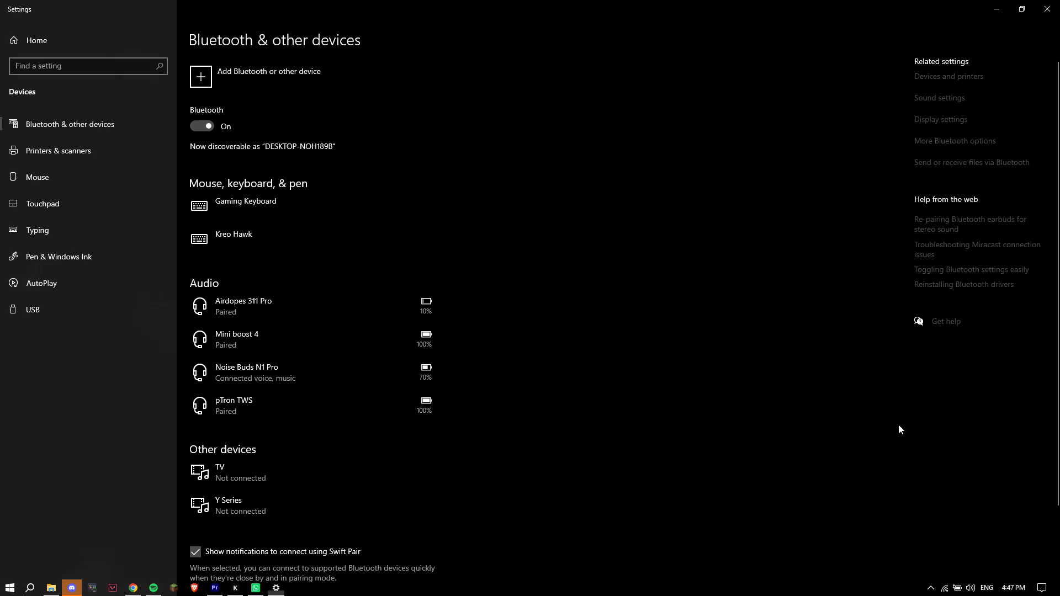
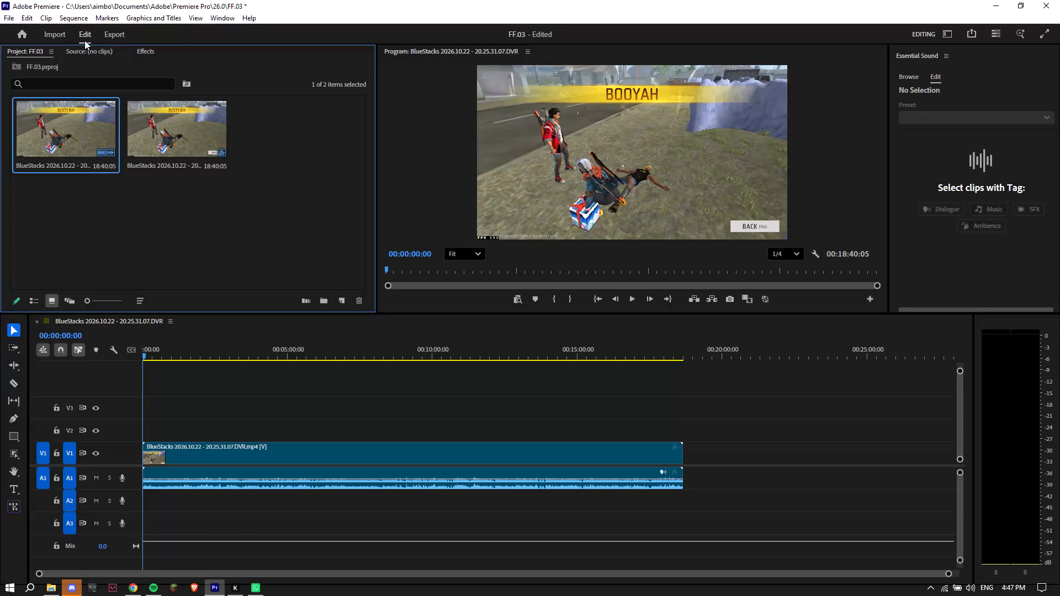
Try to jump to the next gap in the BlueStacks recording's sequence.
click(73, 17)
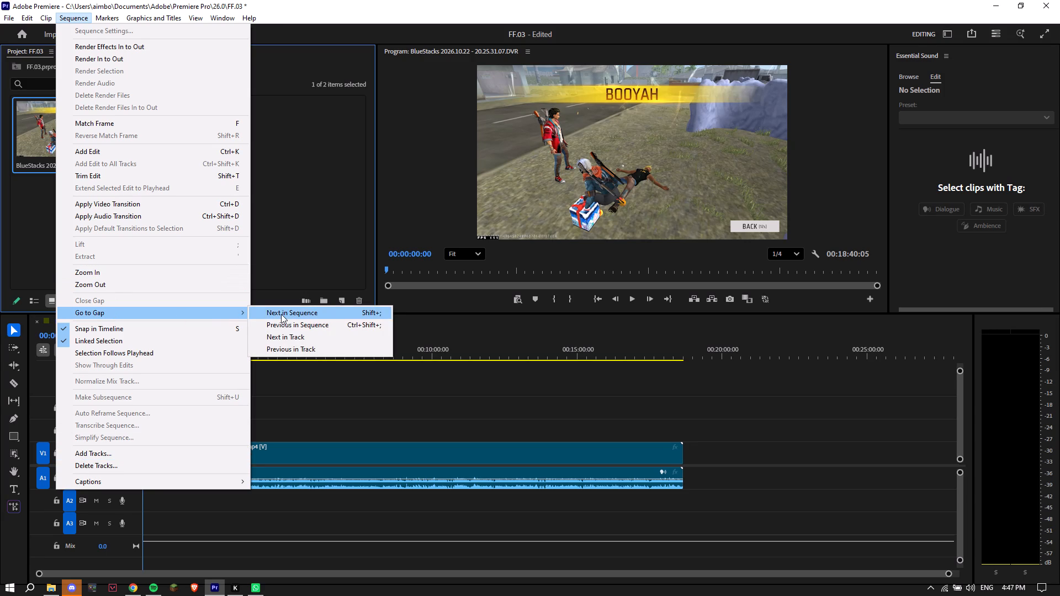
click(283, 317)
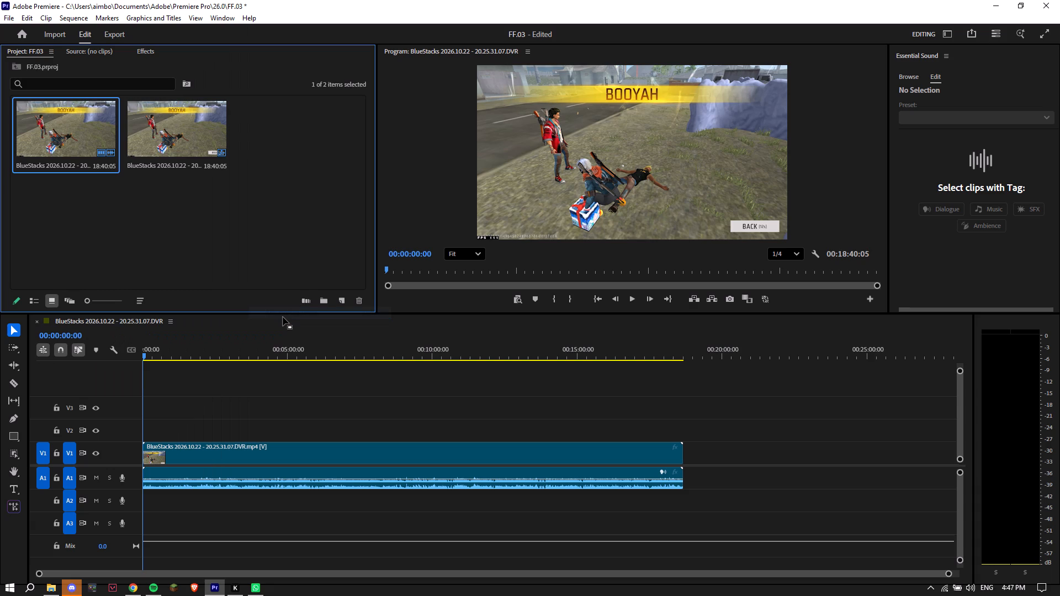
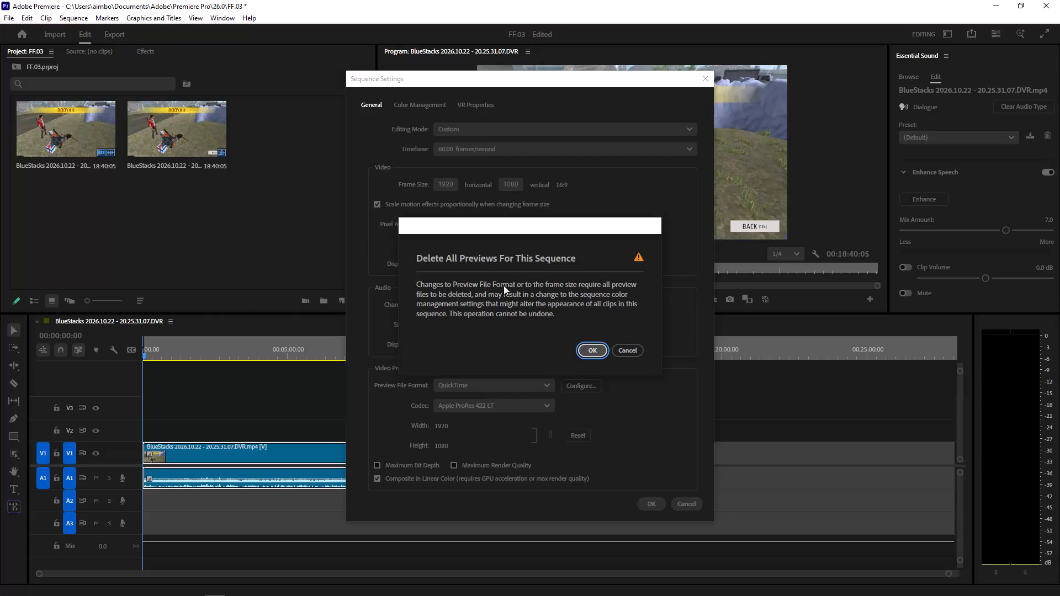
Apply the 1920 × 1080 frame size to the sequence, accepting the deletion of all its previews.
click(593, 349)
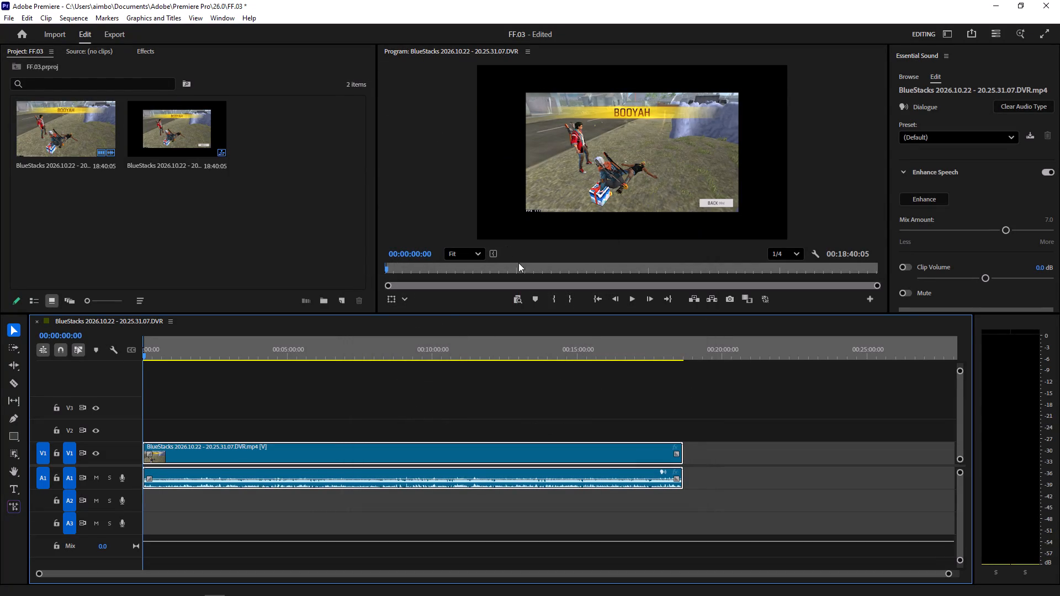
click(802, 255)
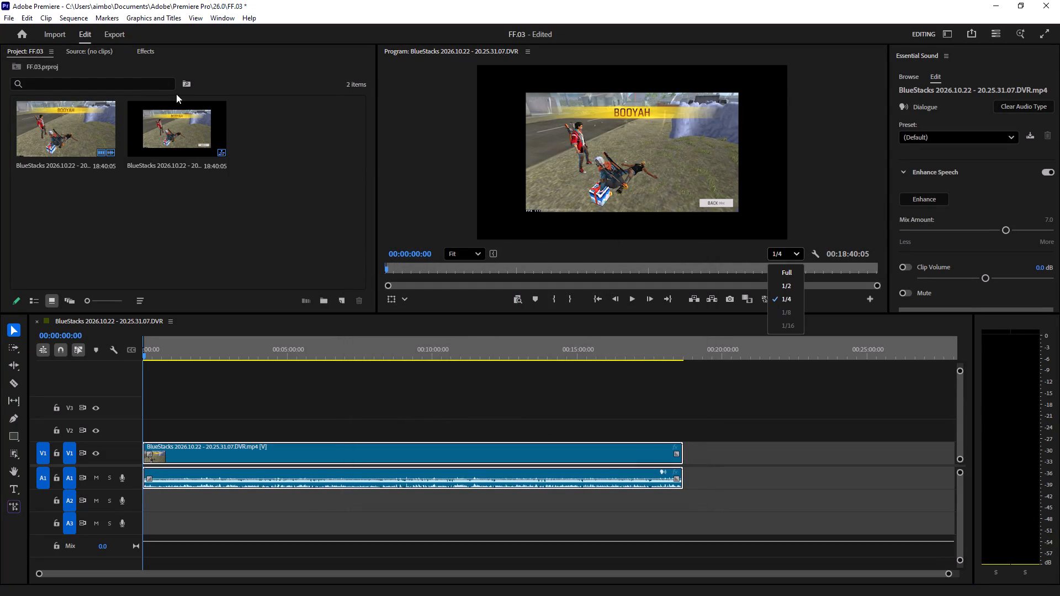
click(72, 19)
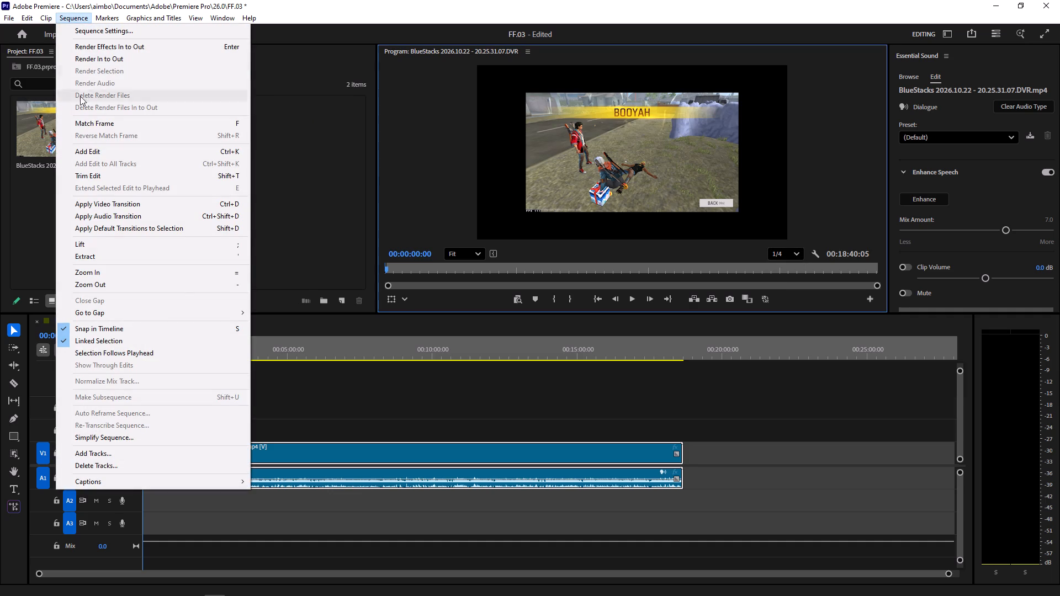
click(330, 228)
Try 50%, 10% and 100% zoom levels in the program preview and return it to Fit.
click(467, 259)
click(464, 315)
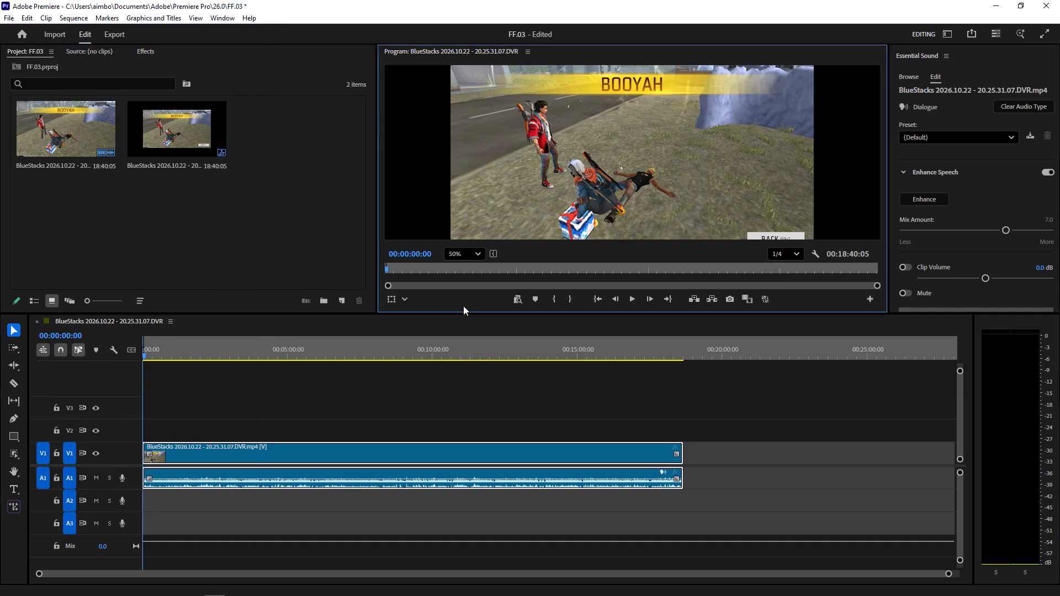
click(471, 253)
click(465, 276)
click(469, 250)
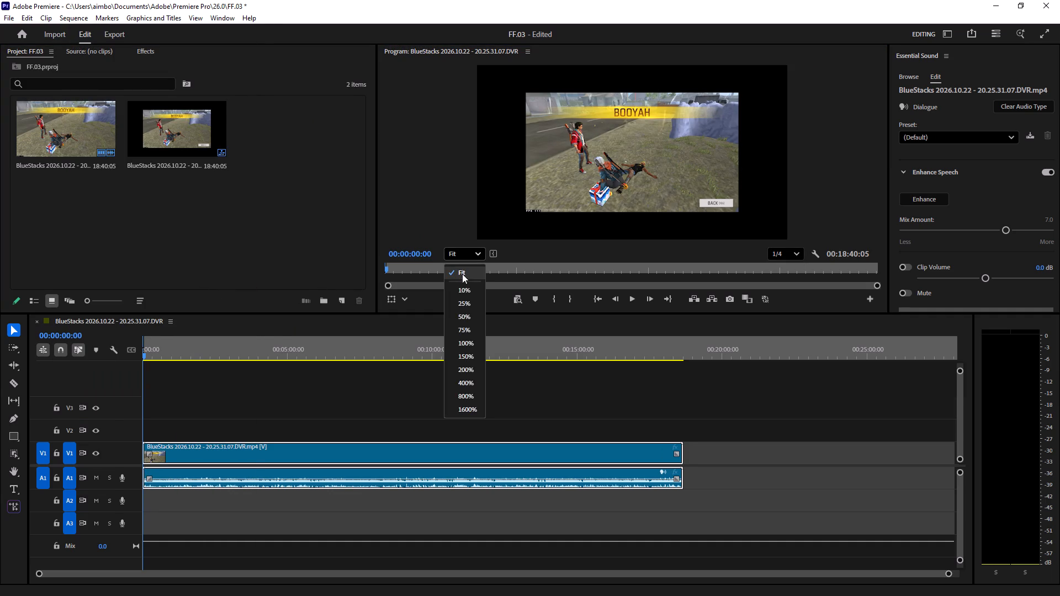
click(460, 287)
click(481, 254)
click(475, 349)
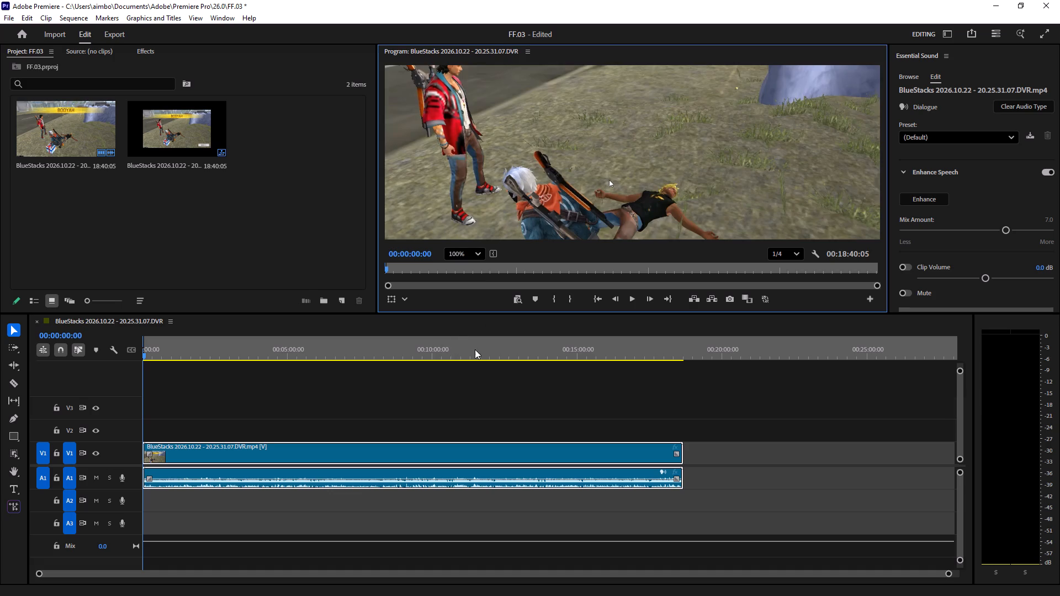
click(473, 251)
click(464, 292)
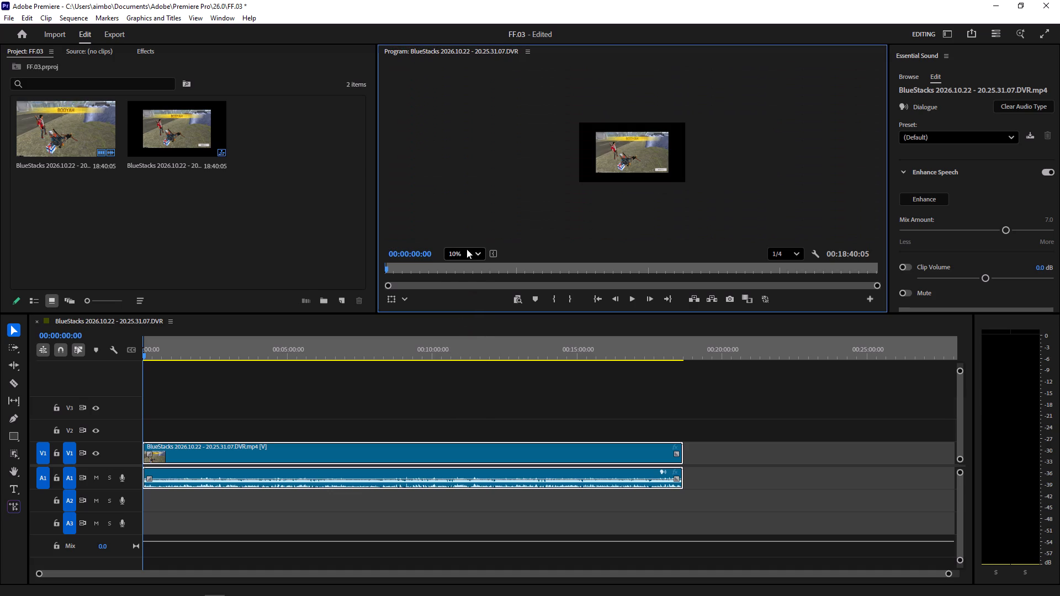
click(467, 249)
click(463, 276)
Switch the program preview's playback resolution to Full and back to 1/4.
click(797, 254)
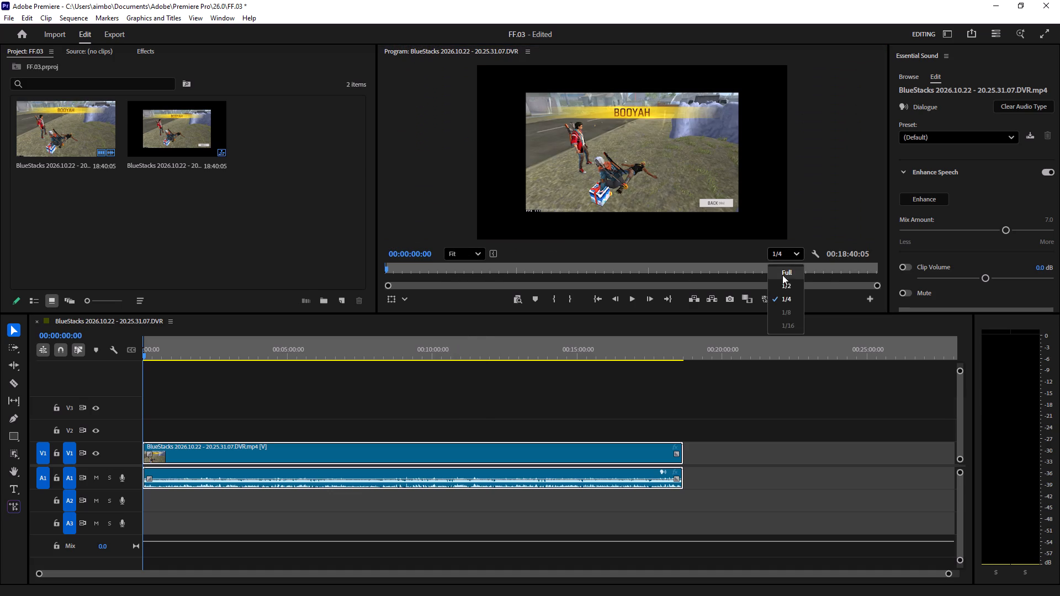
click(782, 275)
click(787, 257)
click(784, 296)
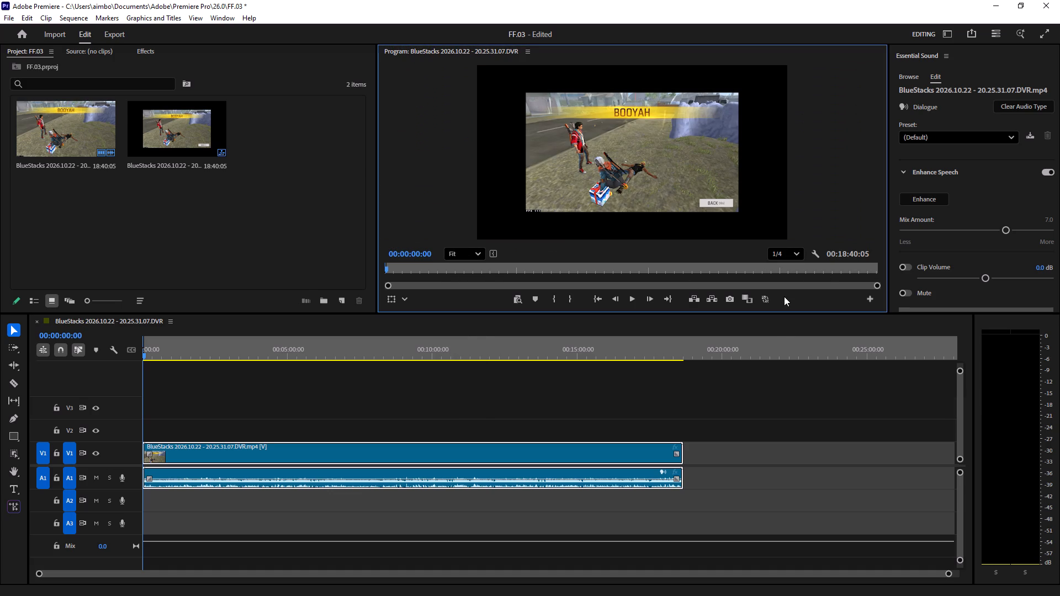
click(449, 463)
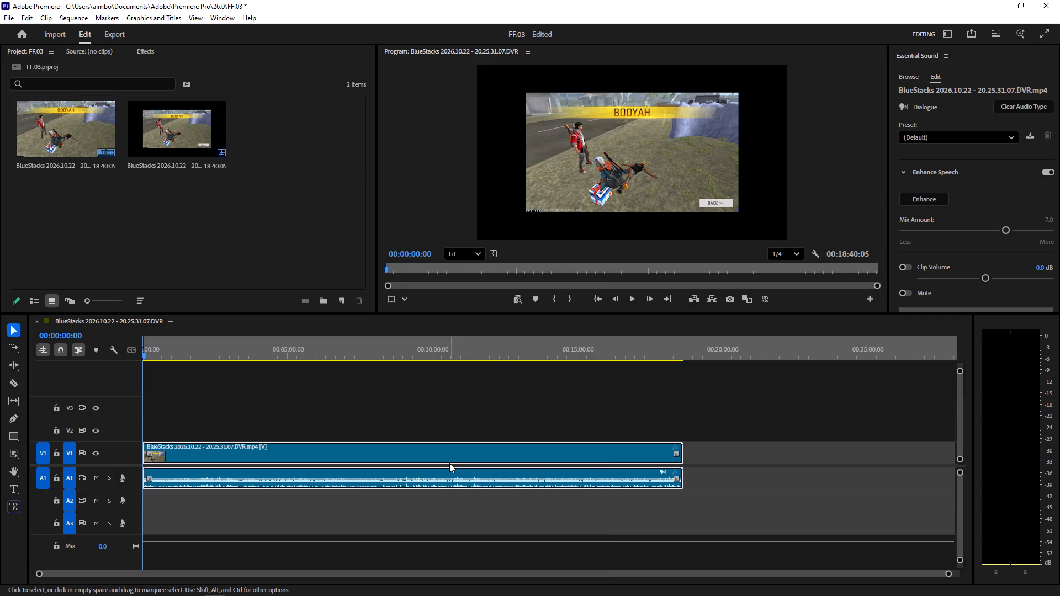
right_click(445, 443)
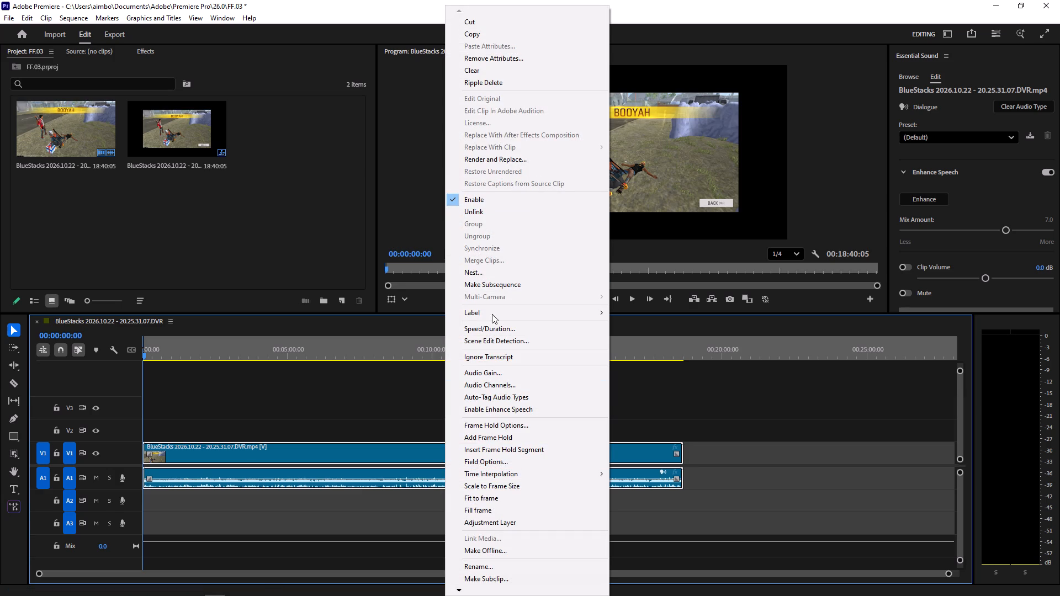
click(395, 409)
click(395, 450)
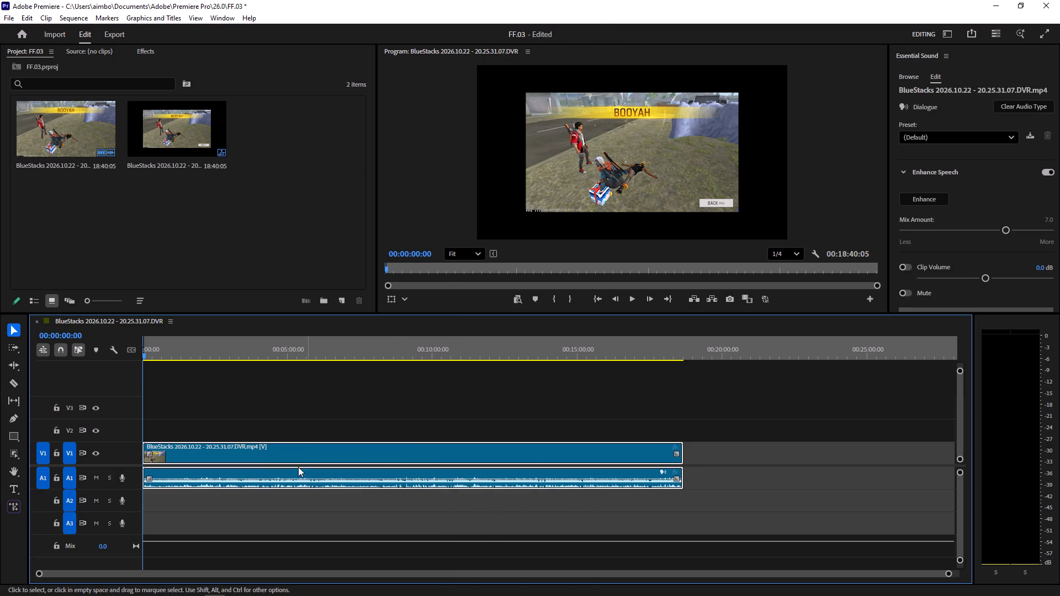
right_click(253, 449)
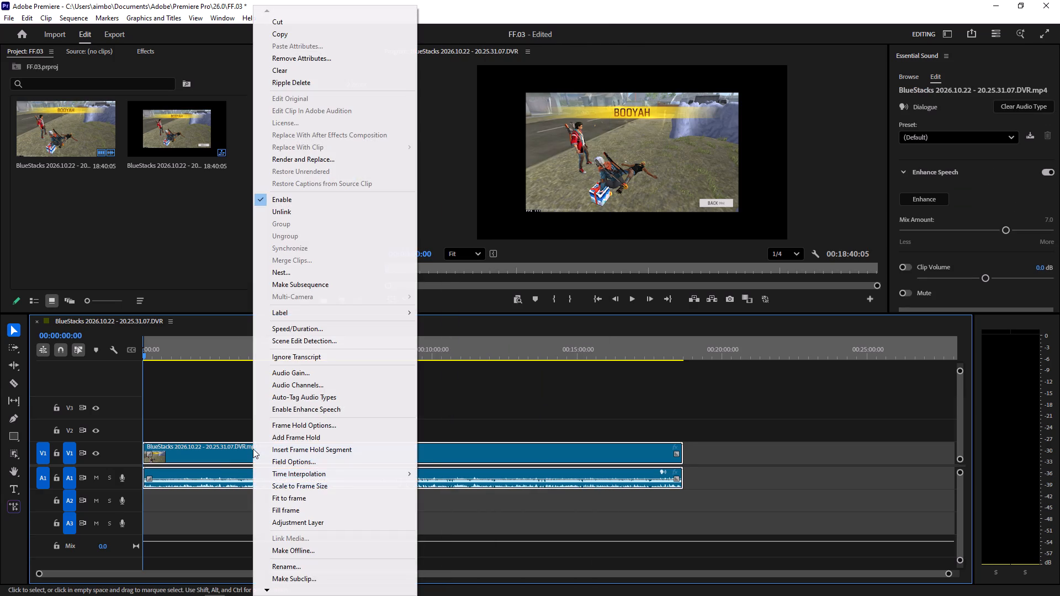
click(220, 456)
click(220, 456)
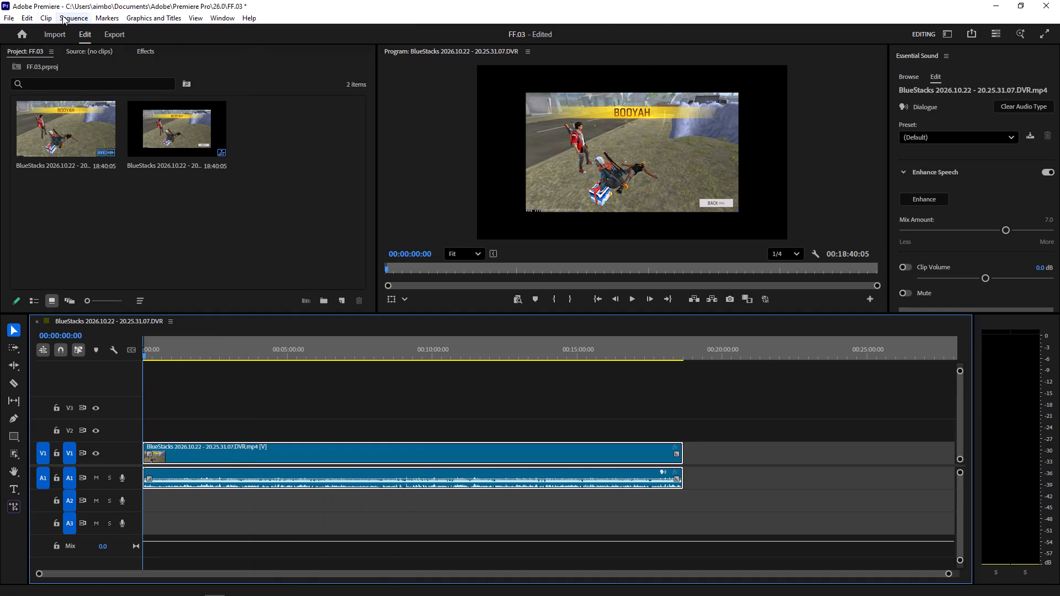
Show the Effect Controls for the BlueStacks clip on V1.
click(210, 21)
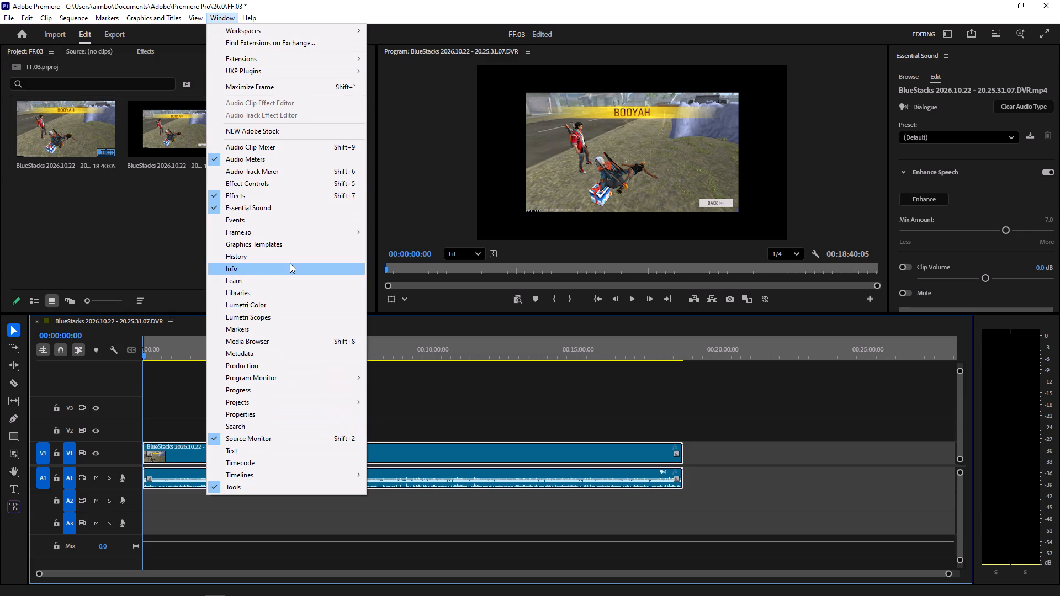
click(287, 185)
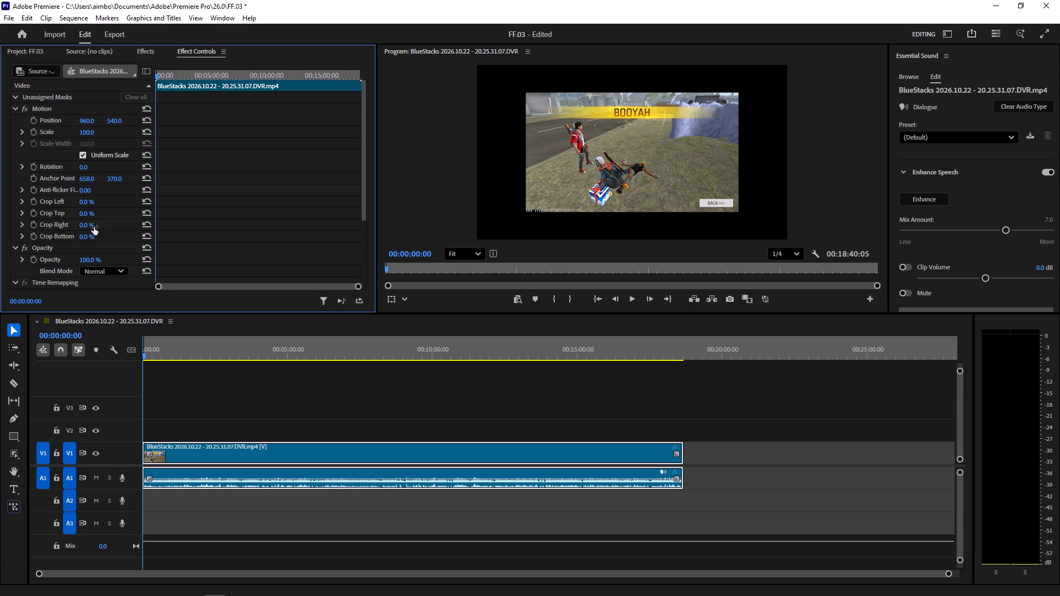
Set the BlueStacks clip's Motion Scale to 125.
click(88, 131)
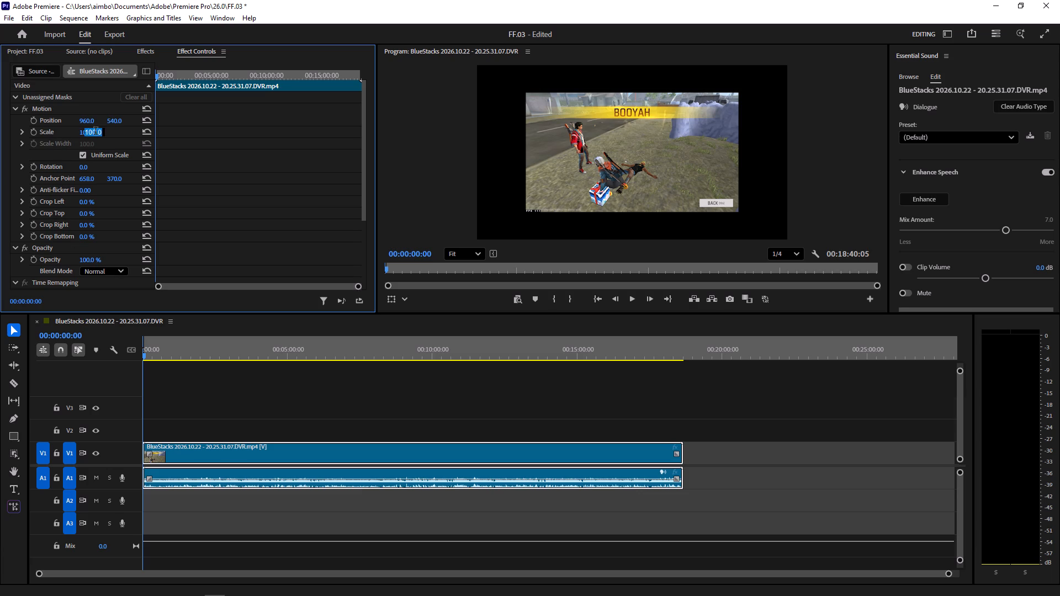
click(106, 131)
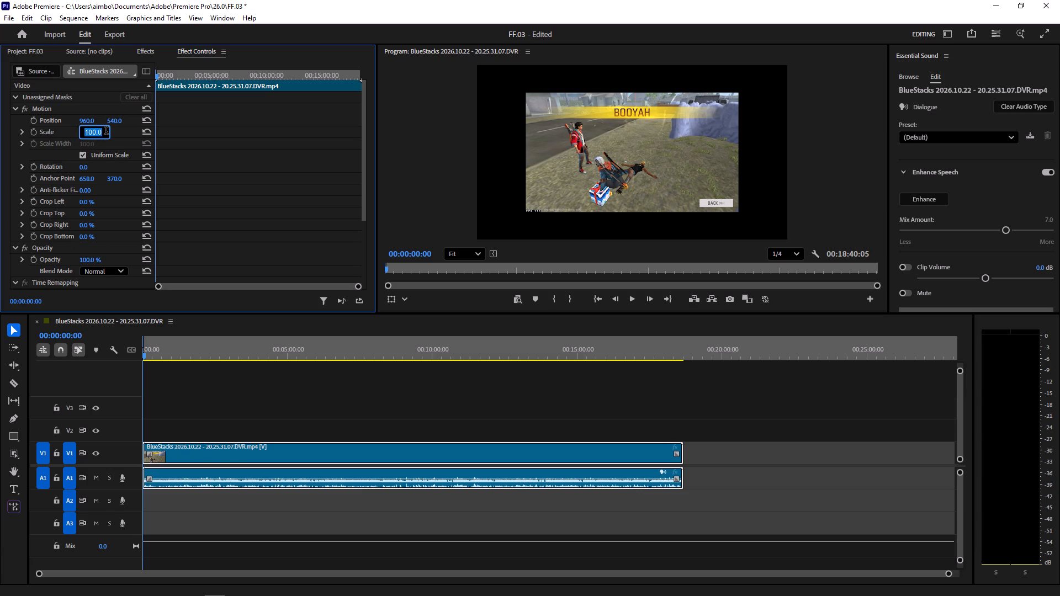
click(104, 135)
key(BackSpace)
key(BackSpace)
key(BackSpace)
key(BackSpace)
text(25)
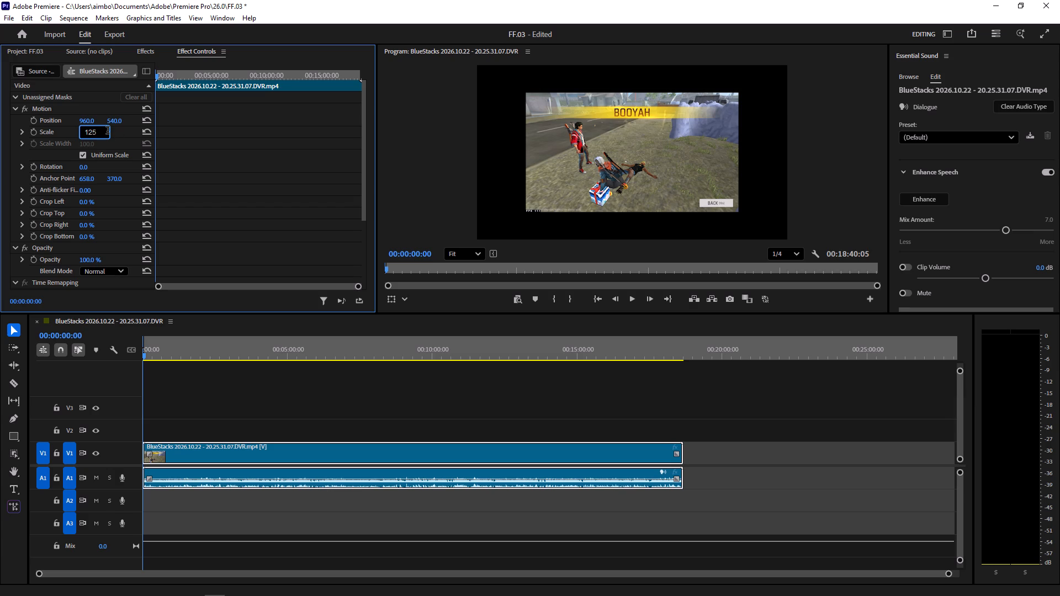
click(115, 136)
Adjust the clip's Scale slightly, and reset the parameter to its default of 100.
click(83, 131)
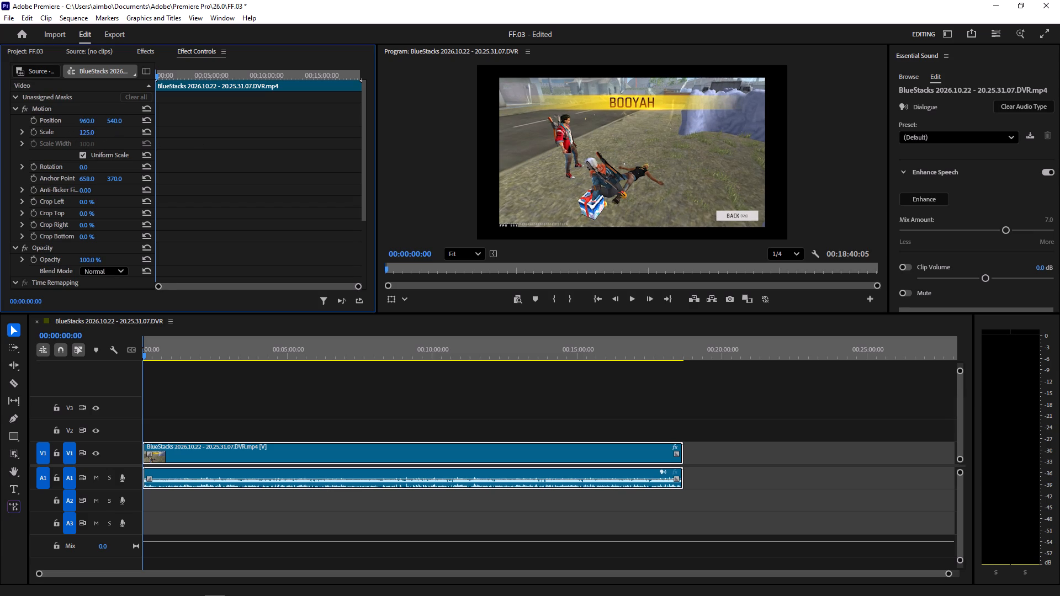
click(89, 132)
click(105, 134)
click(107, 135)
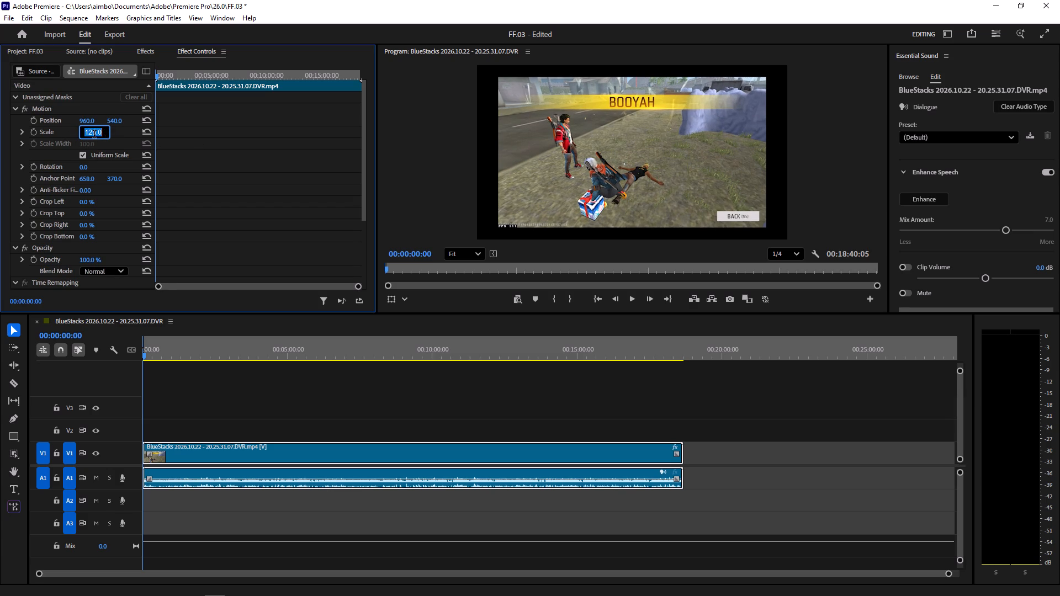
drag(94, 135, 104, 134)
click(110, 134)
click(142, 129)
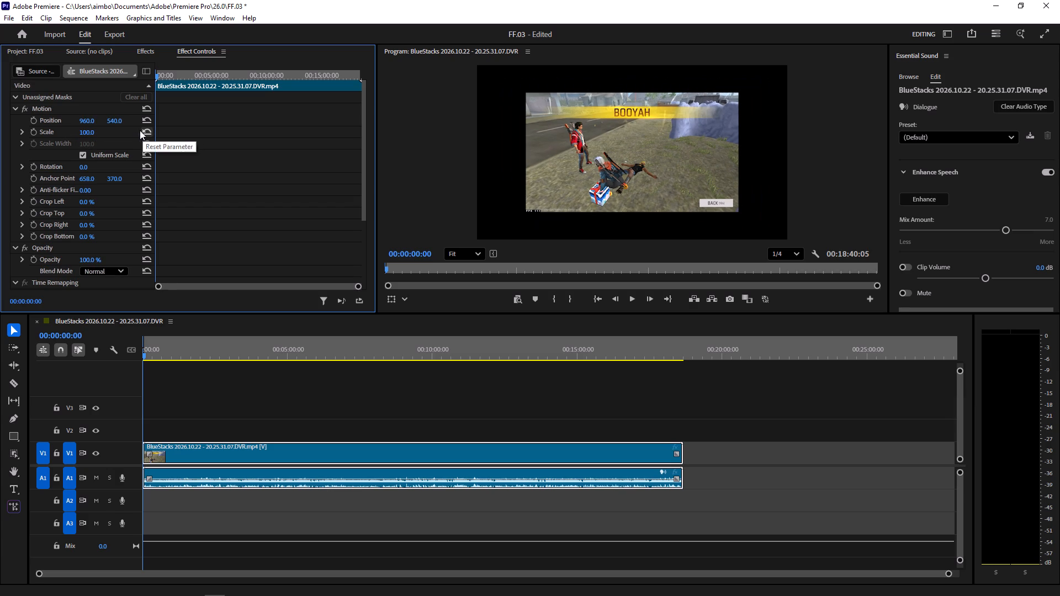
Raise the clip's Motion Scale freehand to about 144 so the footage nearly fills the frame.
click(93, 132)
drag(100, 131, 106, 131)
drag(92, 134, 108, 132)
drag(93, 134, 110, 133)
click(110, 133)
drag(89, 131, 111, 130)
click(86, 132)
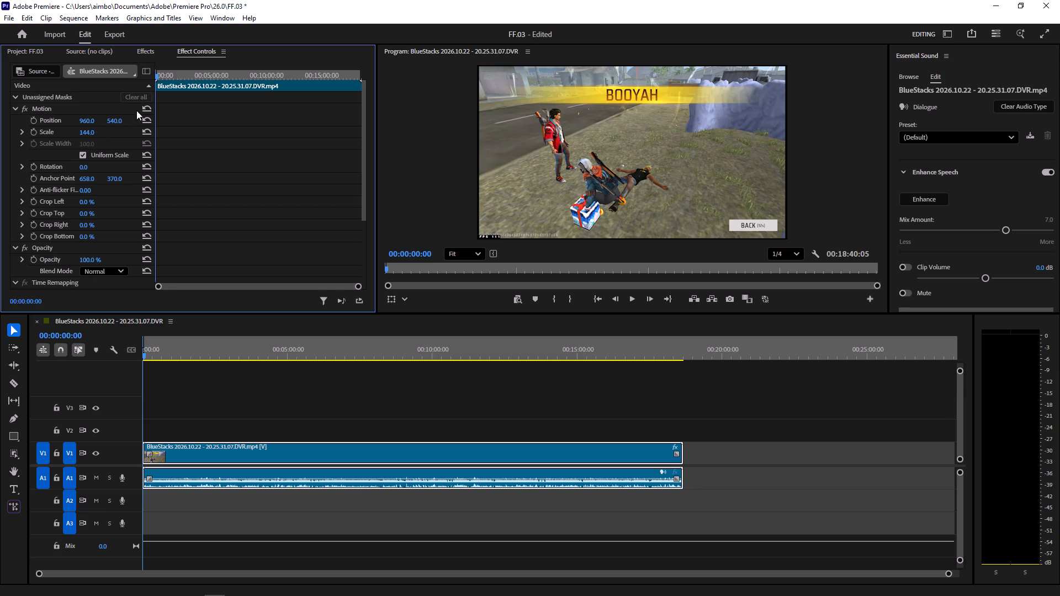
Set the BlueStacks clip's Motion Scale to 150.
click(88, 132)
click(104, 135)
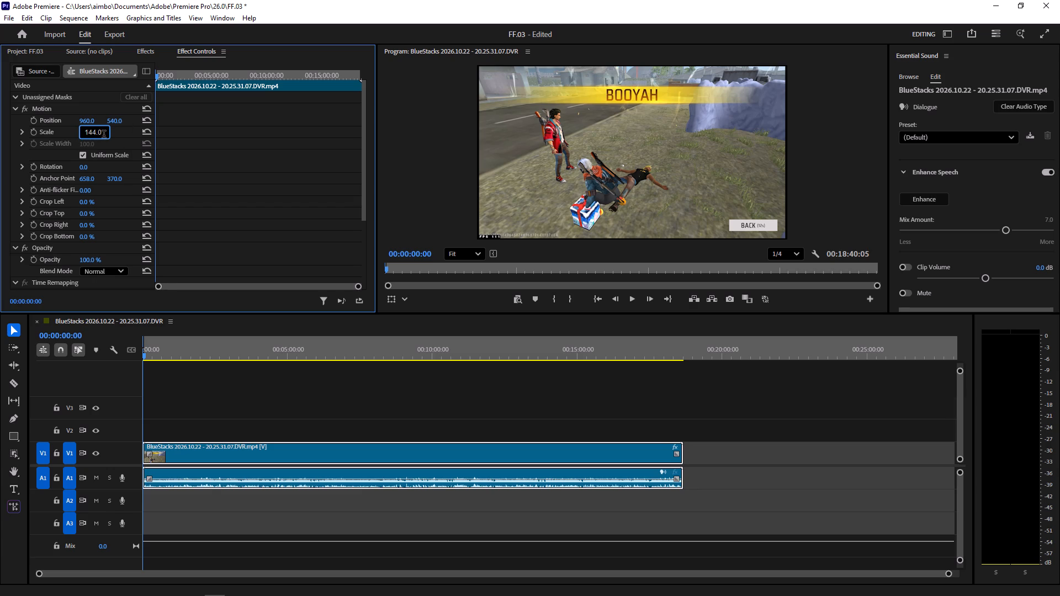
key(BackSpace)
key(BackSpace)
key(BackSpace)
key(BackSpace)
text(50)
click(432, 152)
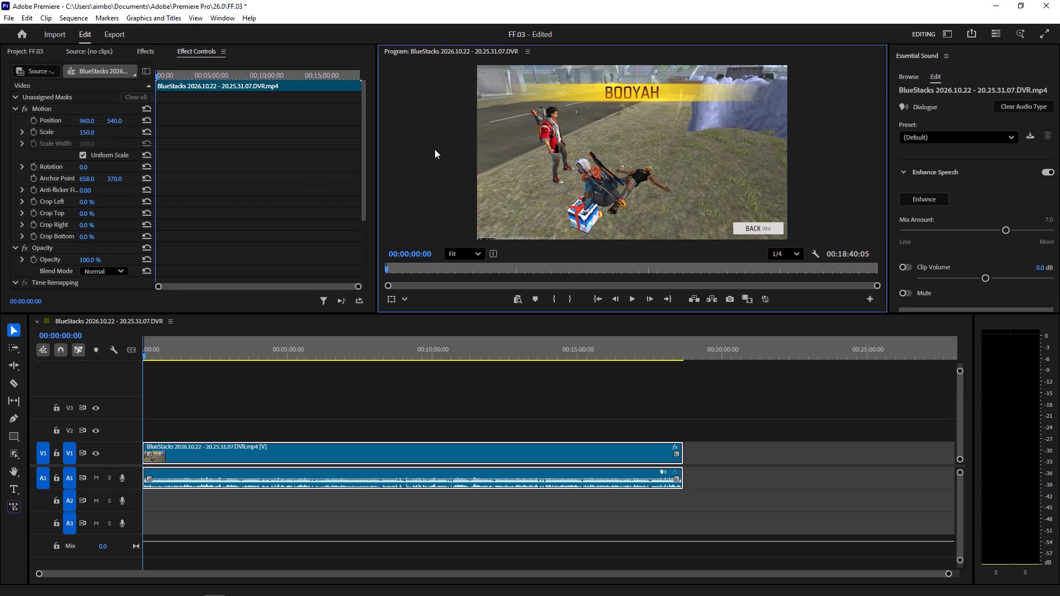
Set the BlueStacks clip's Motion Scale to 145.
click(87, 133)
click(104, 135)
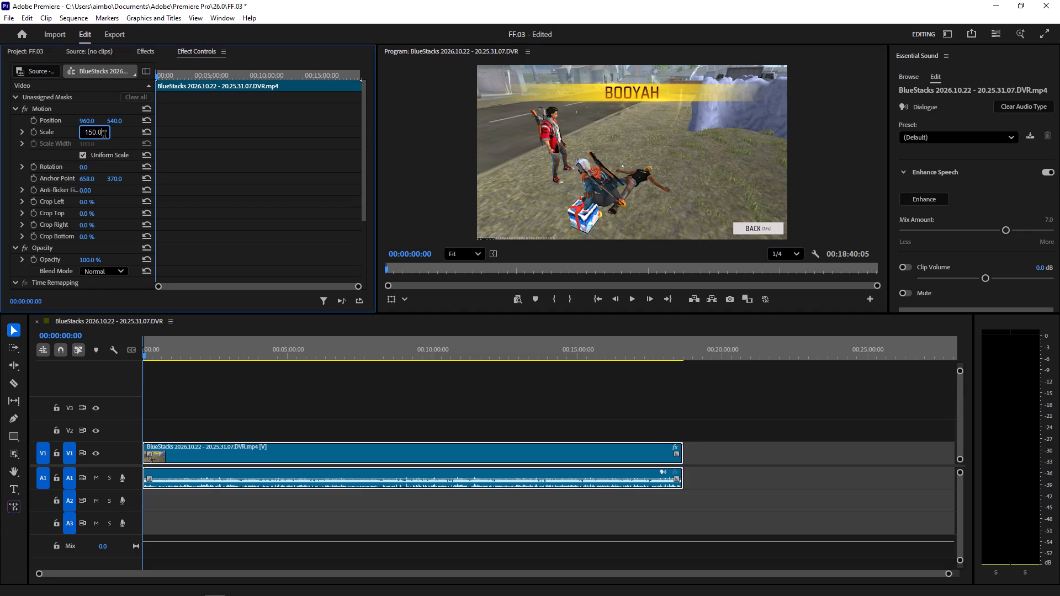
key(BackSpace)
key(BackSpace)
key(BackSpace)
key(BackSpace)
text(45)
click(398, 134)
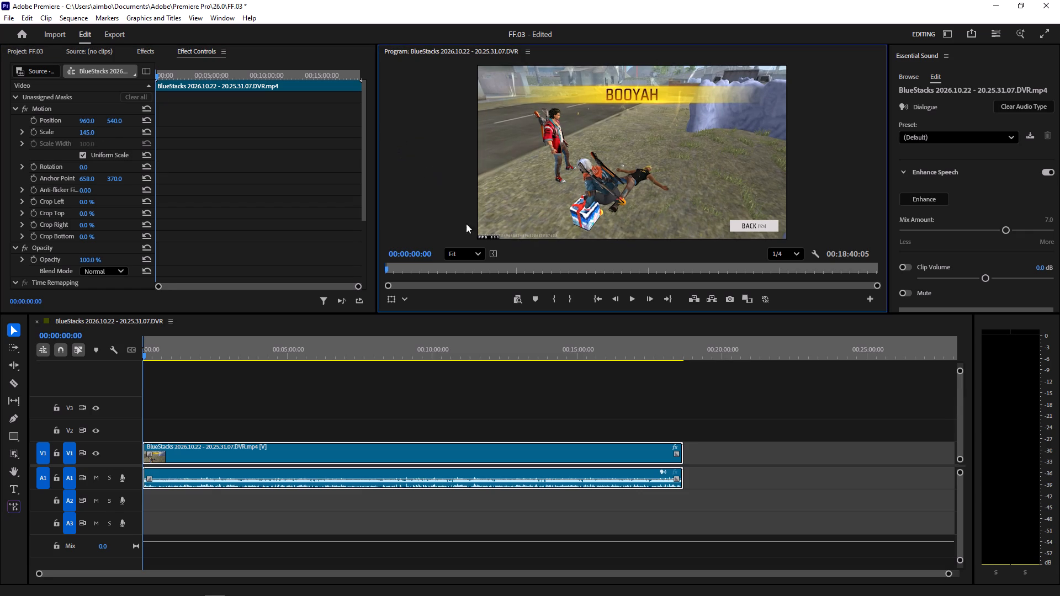
Set the BlueStacks clip's Motion Scale to 146 so the footage fills the frame.
click(95, 130)
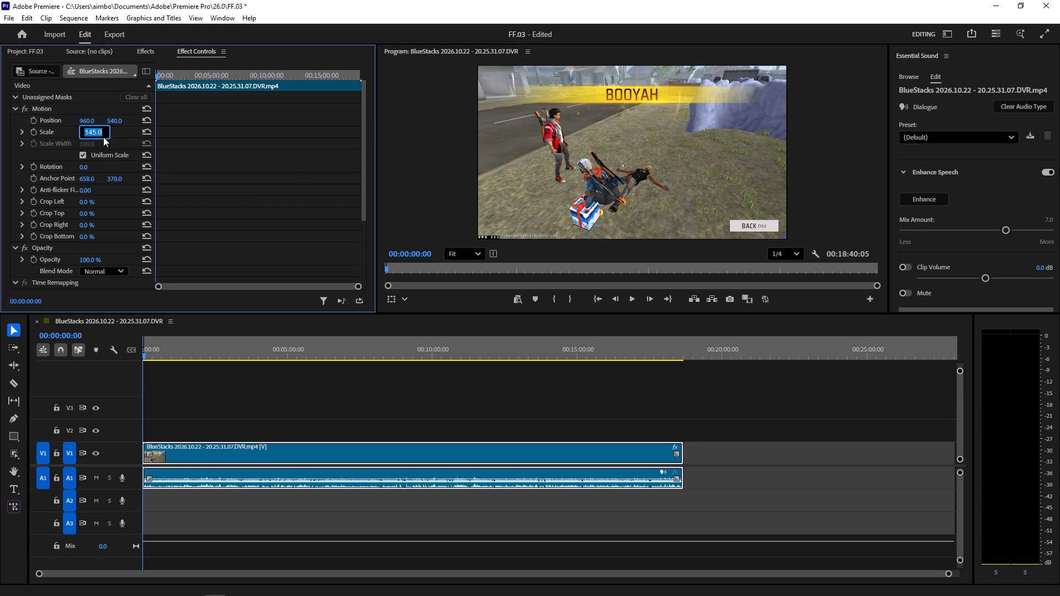
click(104, 136)
key(BackSpace)
key(BackSpace)
key(BackSpace)
key(6)
click(404, 176)
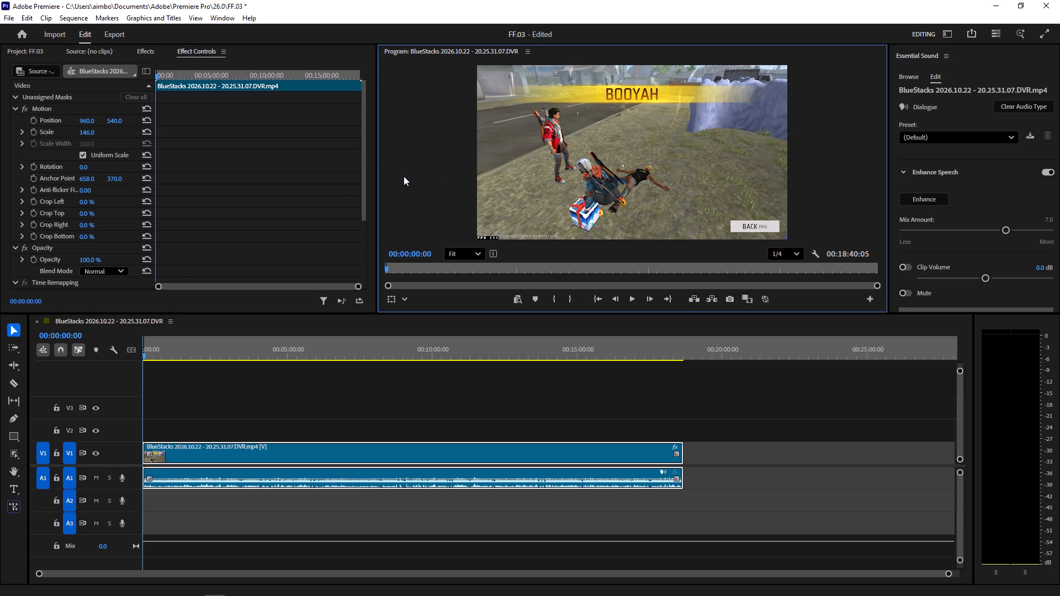
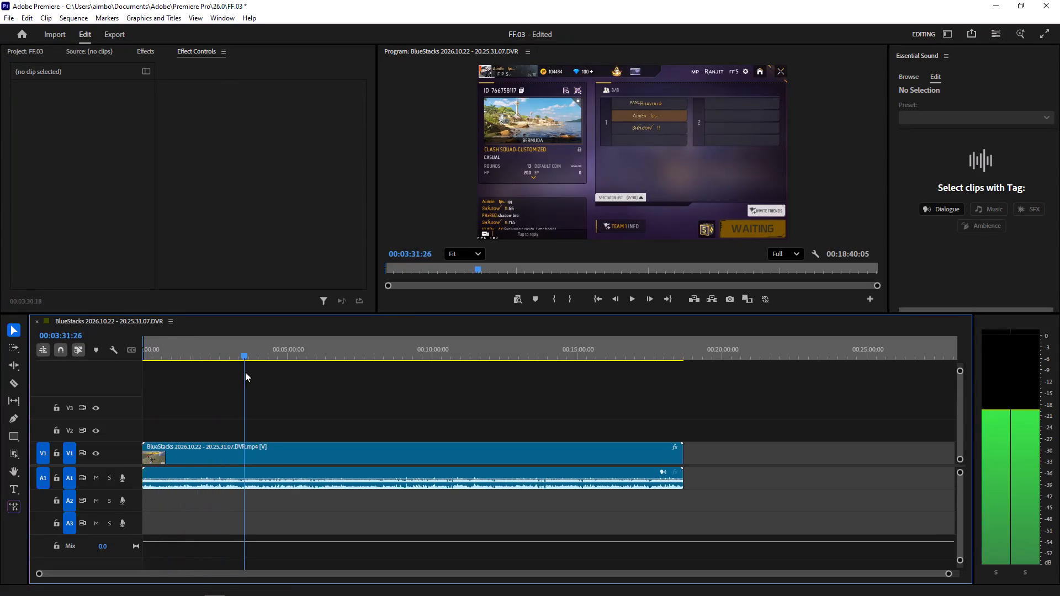
Scrub through the BlueStacks recording from about 3:31 to 18:17 to review the match rounds and find the part to keep.
drag(245, 372, 285, 382)
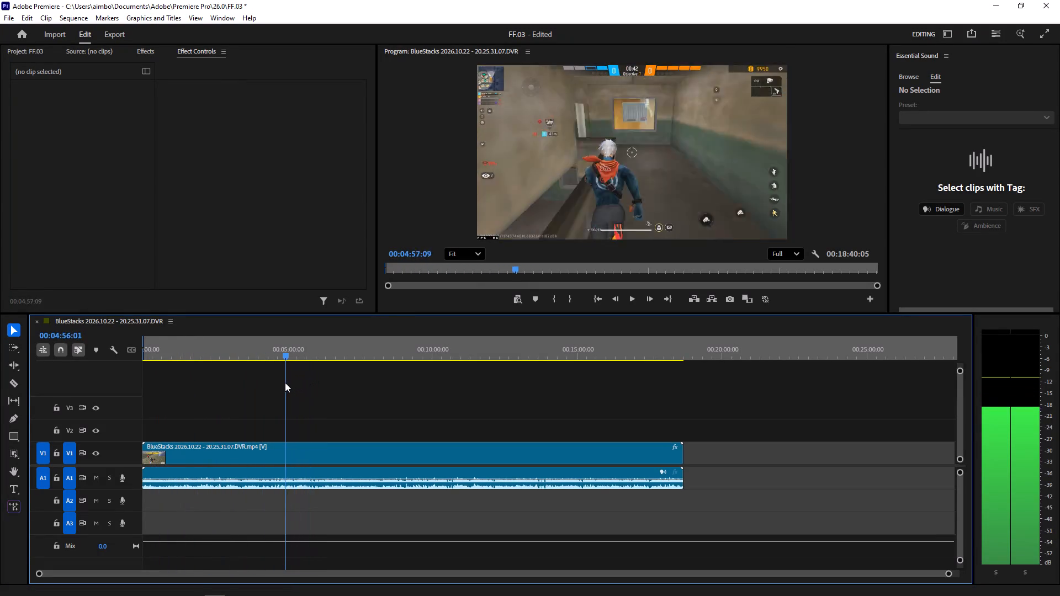
drag(285, 382, 317, 371)
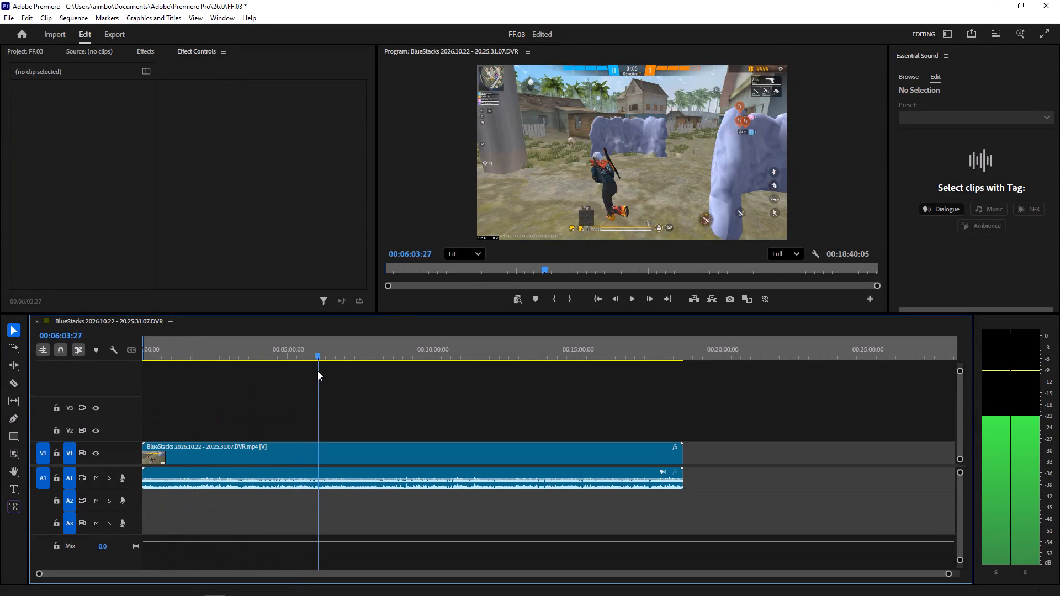
drag(317, 371, 340, 363)
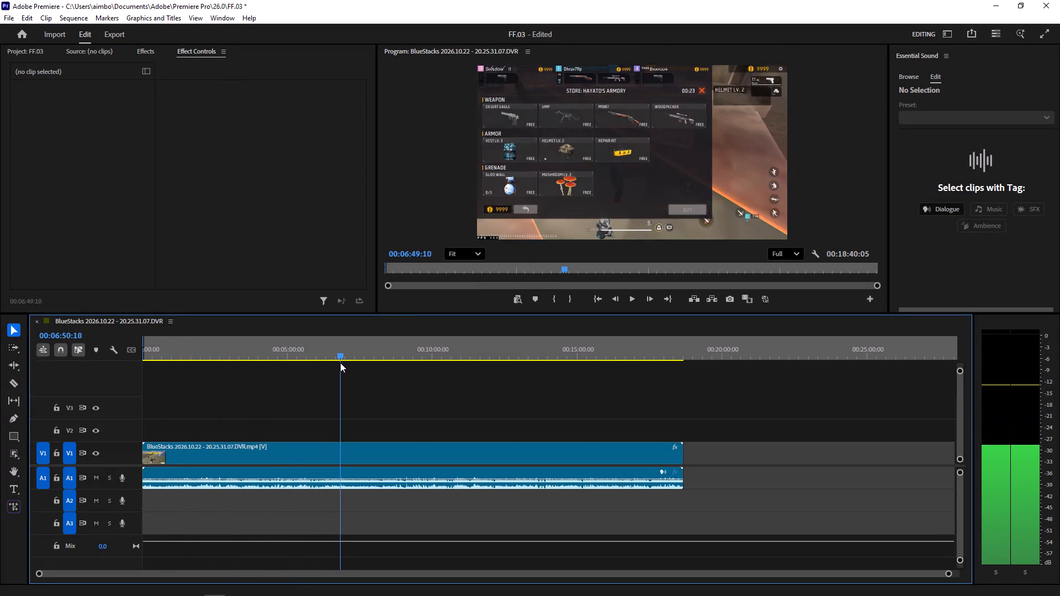
drag(340, 363, 359, 355)
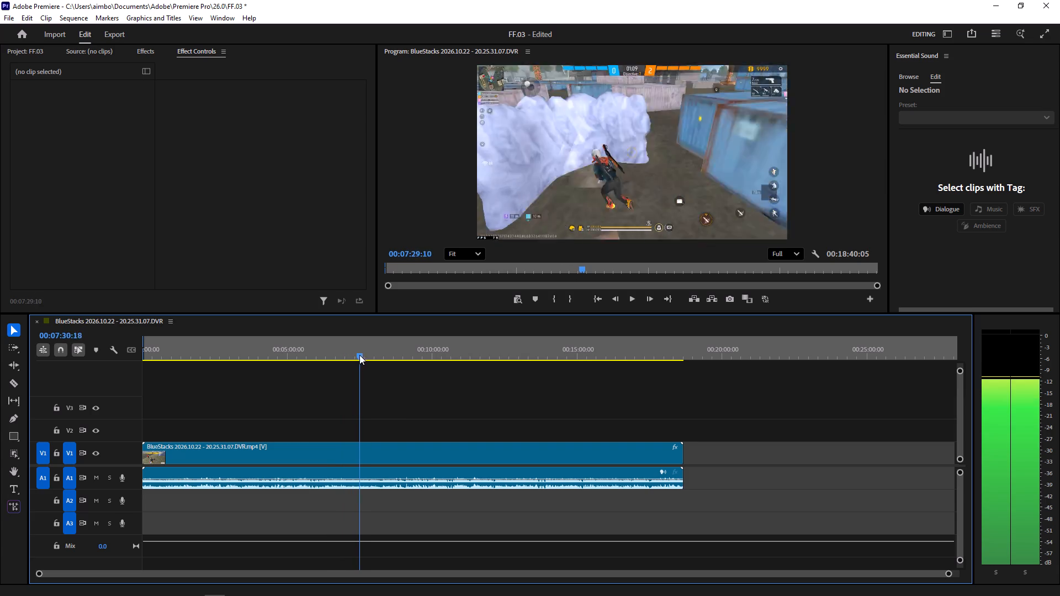
drag(359, 355, 377, 345)
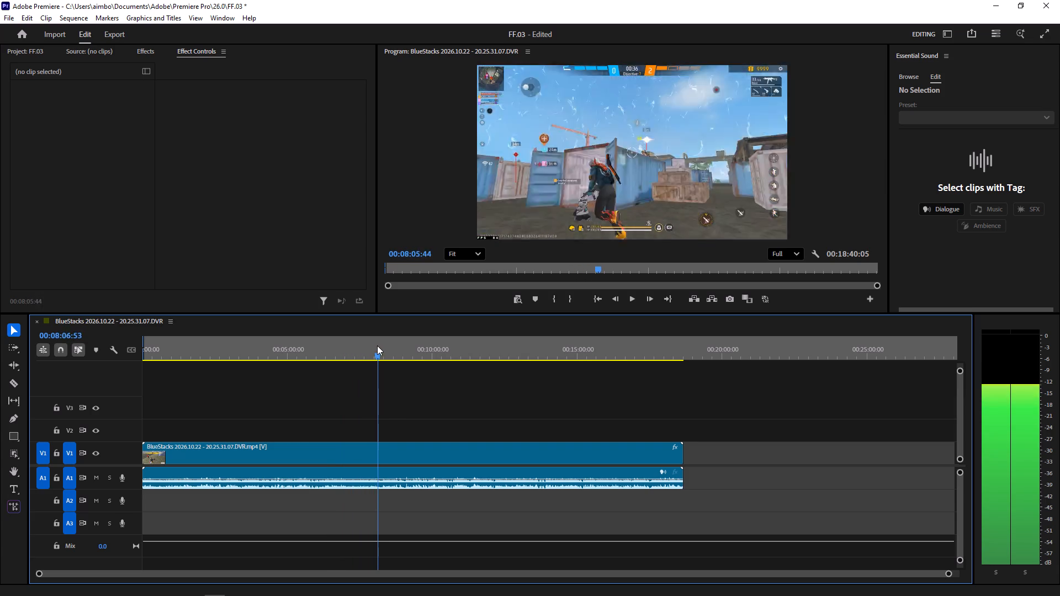
drag(377, 345, 397, 333)
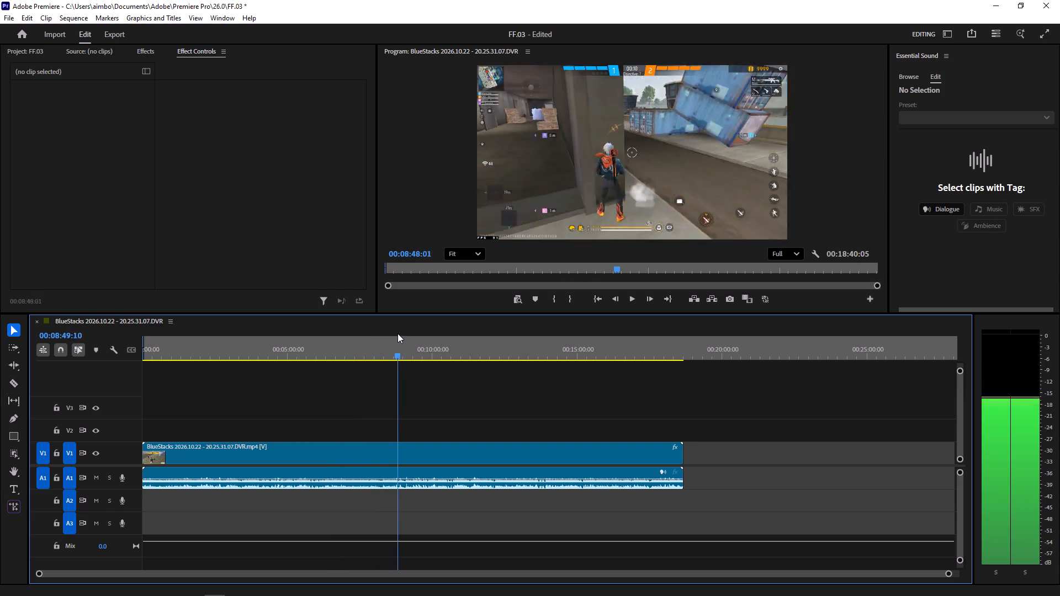
drag(397, 333, 415, 316)
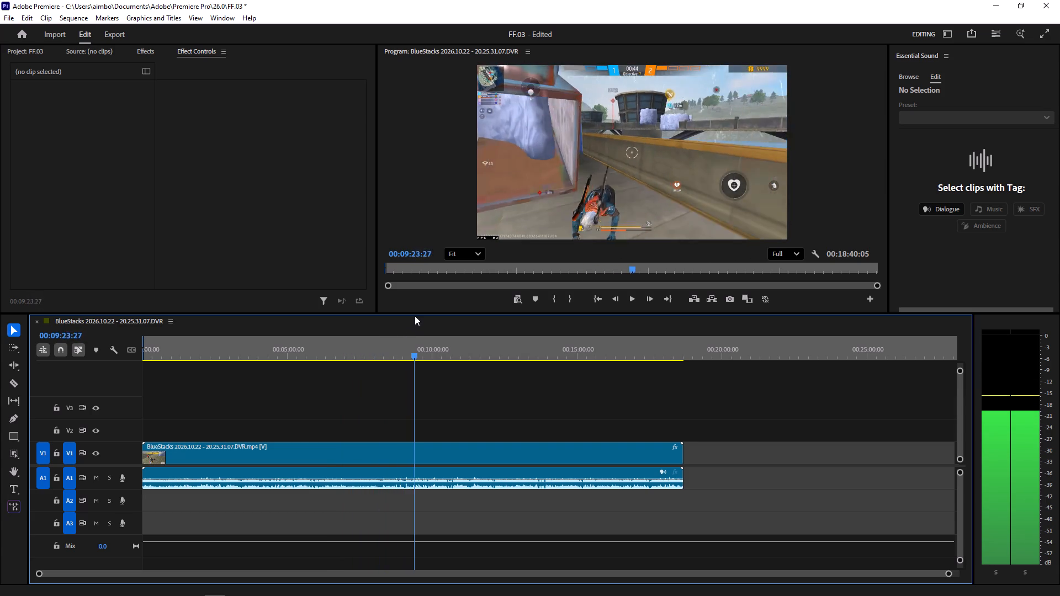
drag(415, 316, 447, 297)
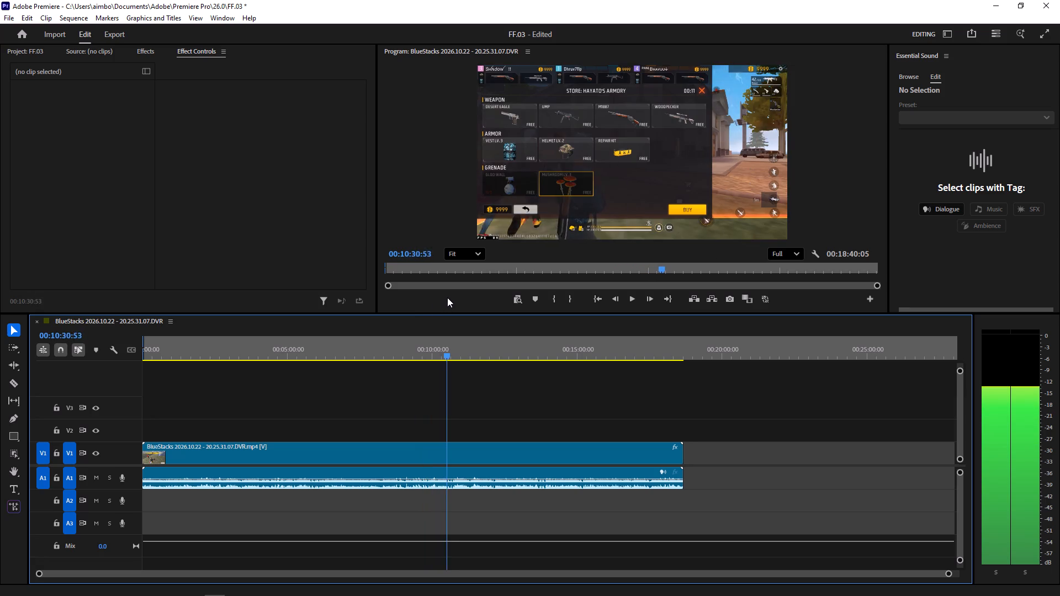
drag(447, 297, 467, 293)
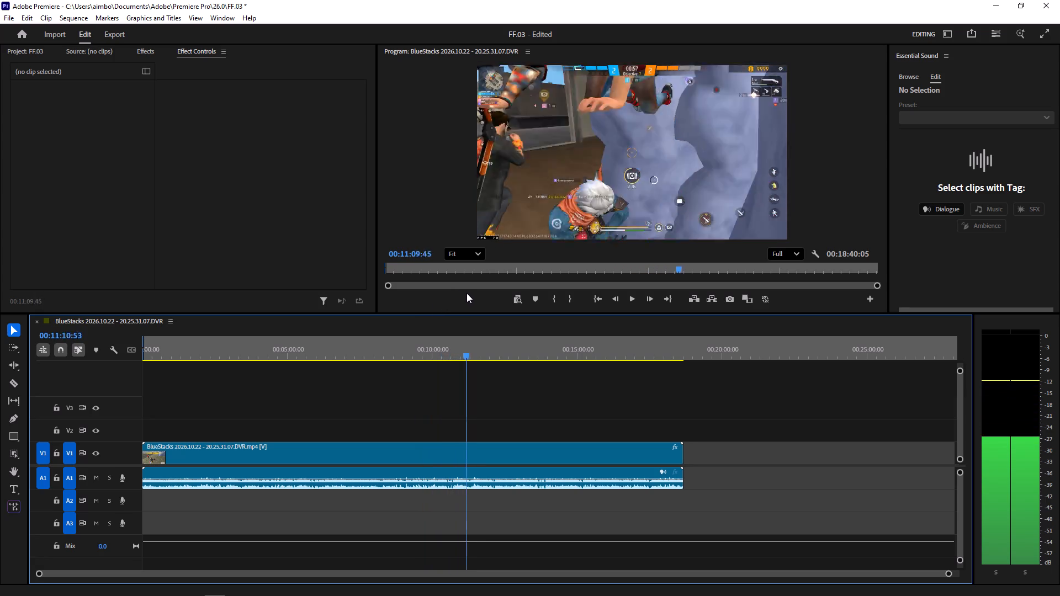
drag(467, 293, 490, 308)
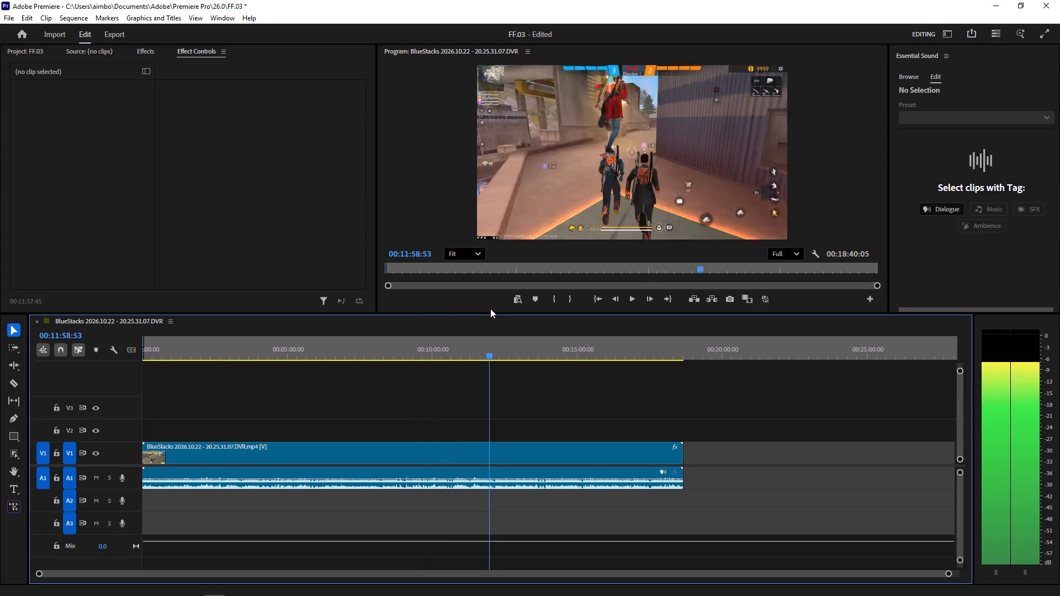
drag(490, 308, 504, 321)
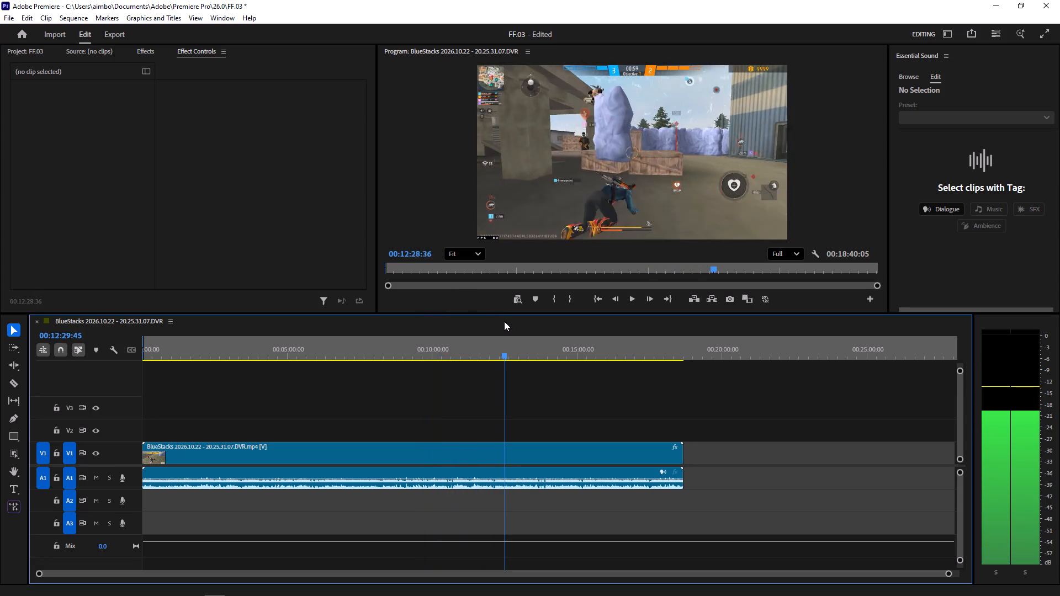
drag(504, 321, 524, 342)
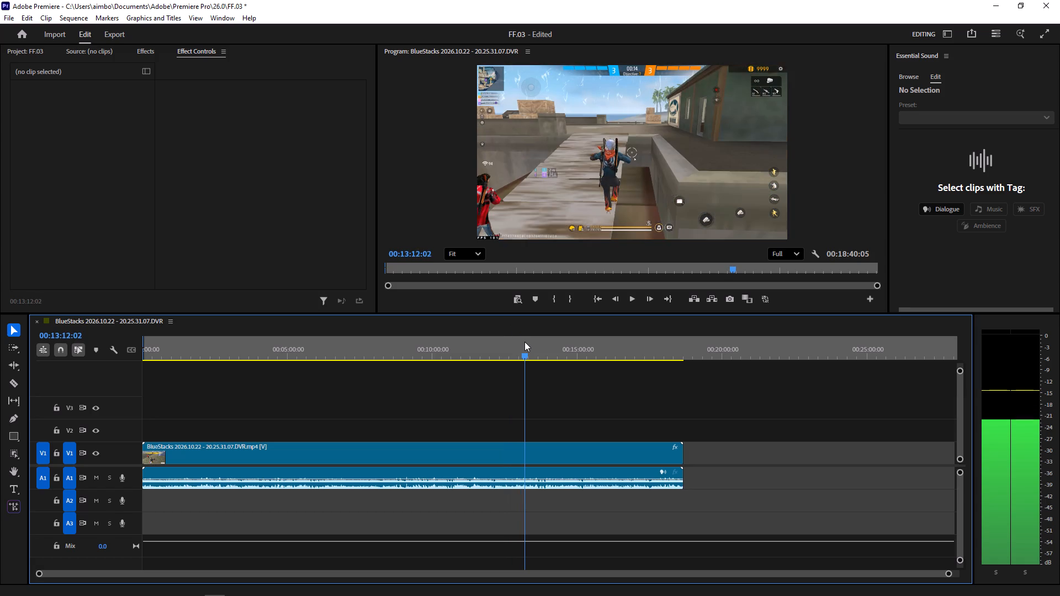
drag(524, 342, 552, 353)
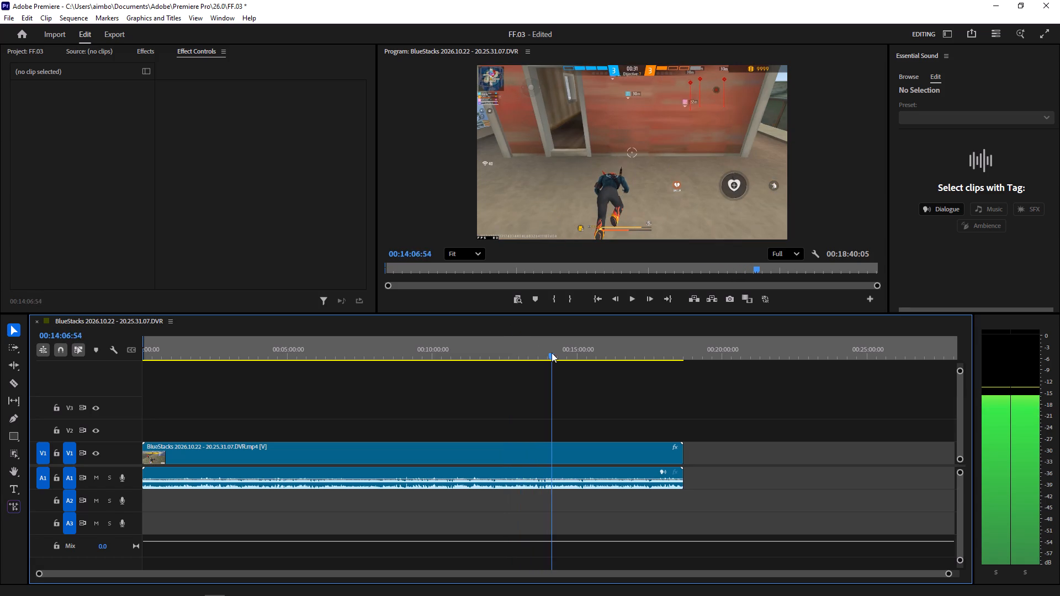
drag(552, 353, 559, 360)
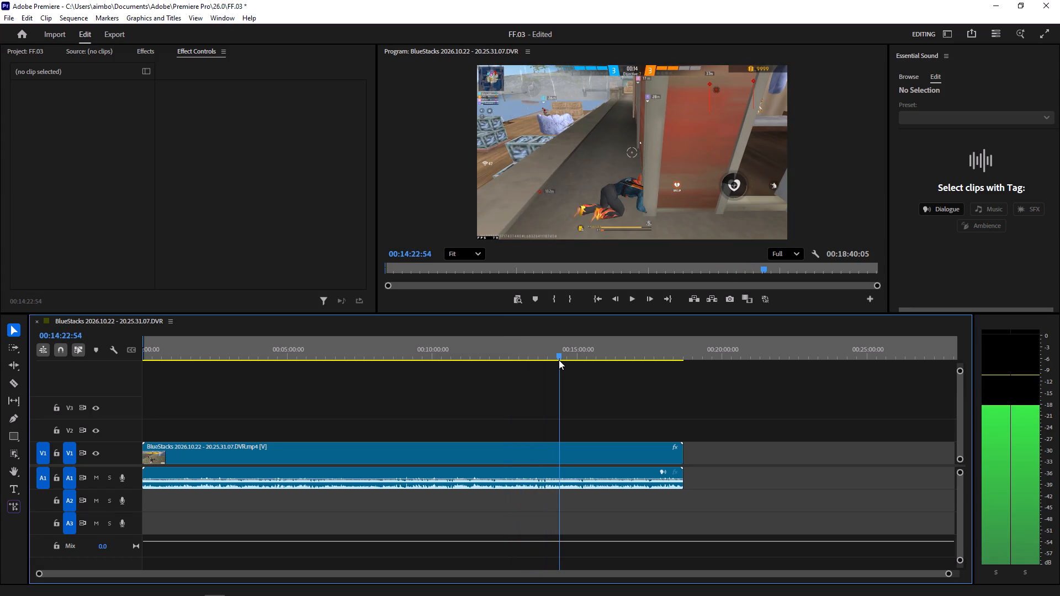
drag(559, 360, 577, 373)
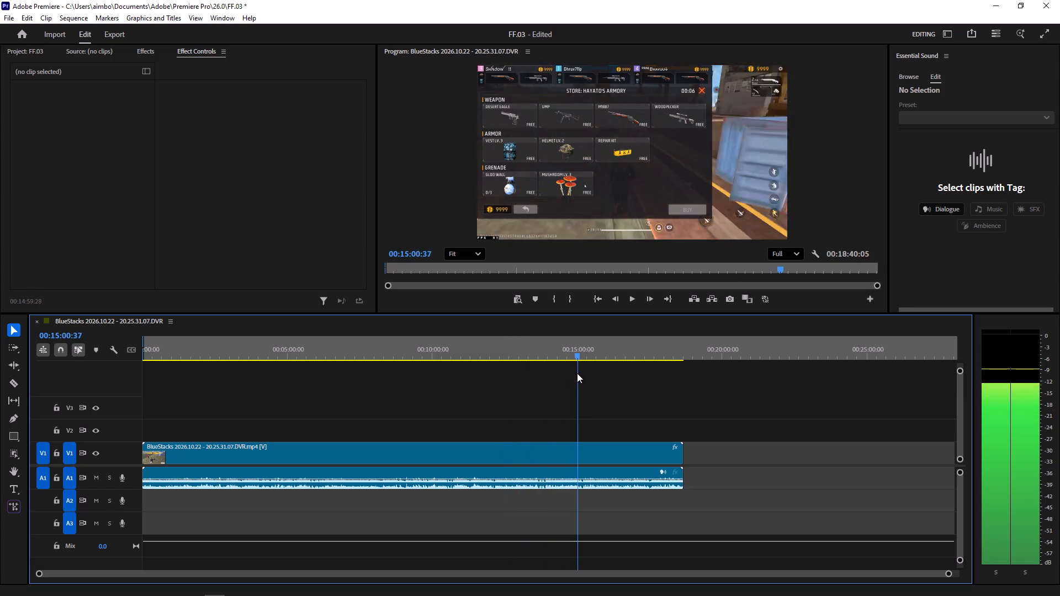
drag(577, 373, 591, 397)
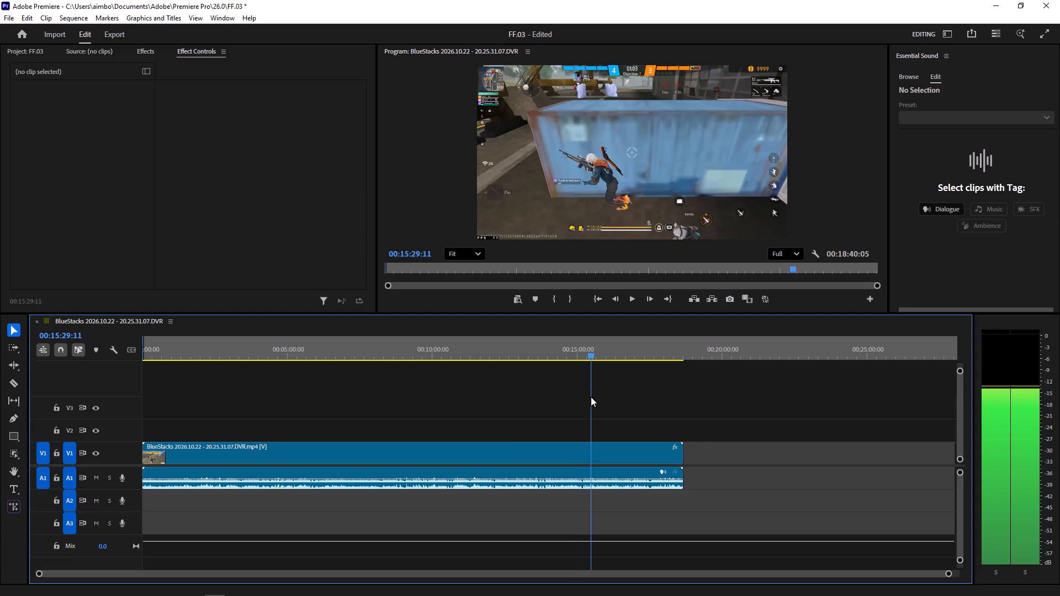
drag(591, 397, 611, 413)
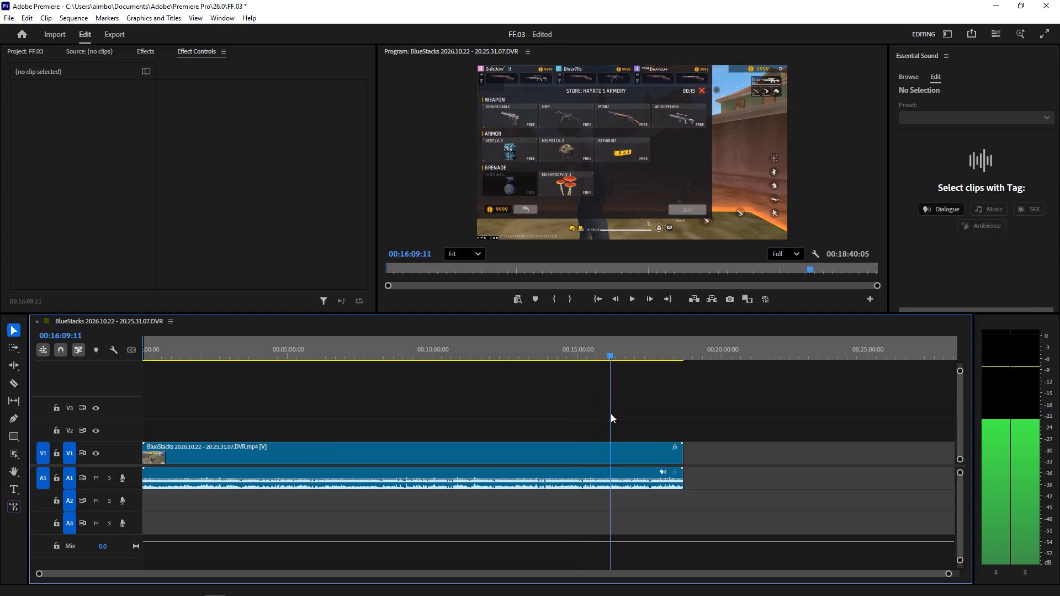
drag(611, 413, 626, 427)
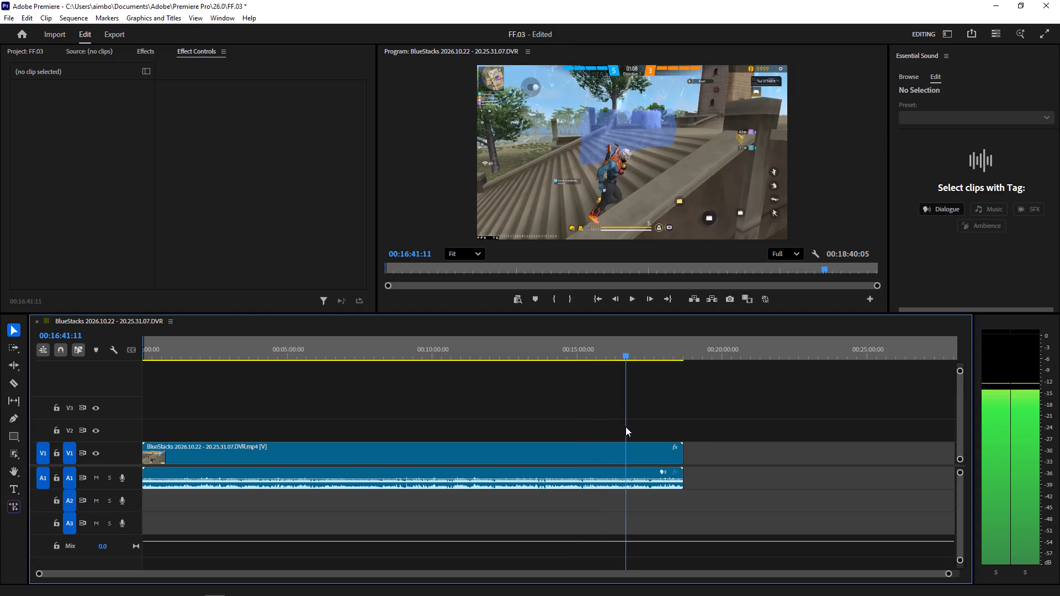
drag(626, 427, 621, 434)
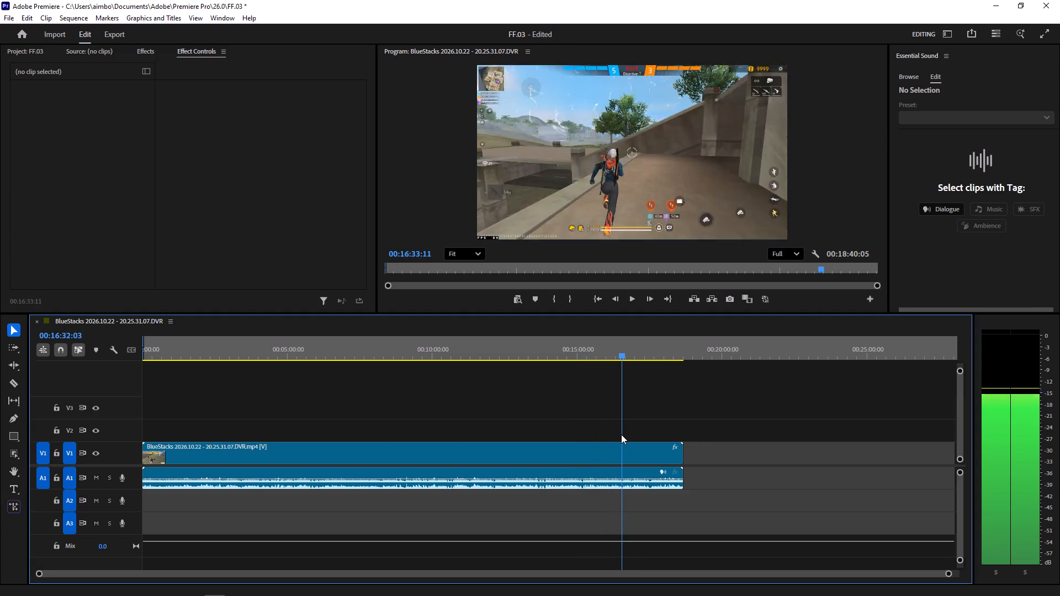
drag(621, 434, 627, 434)
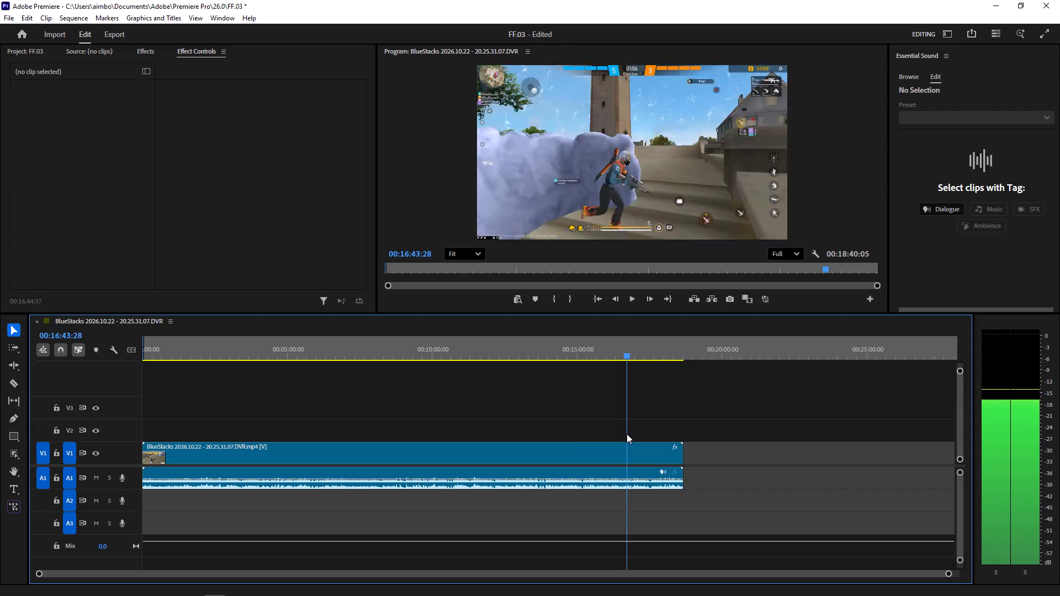
drag(627, 434, 632, 428)
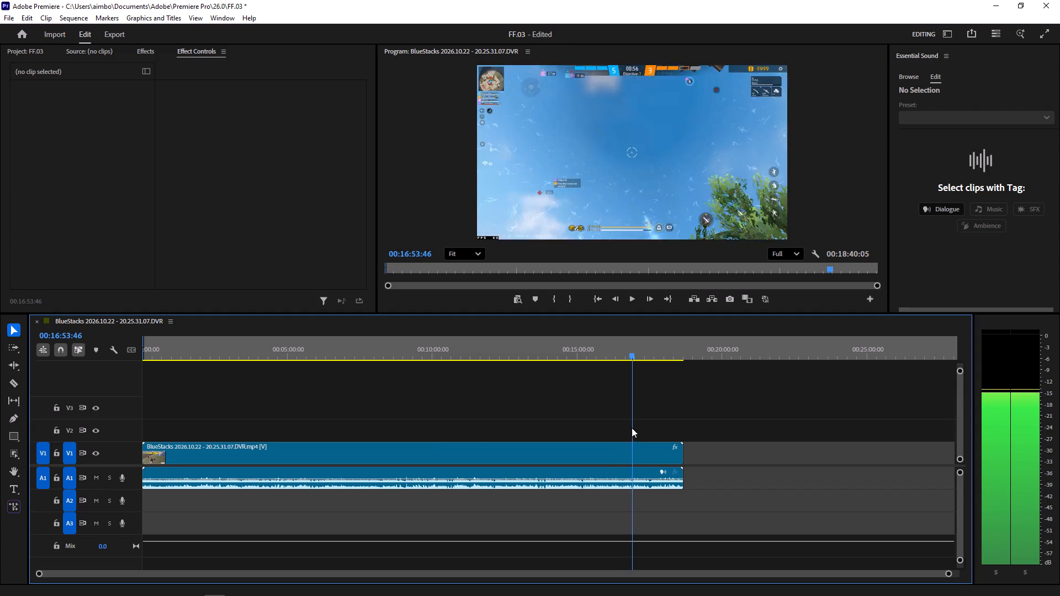
drag(632, 428, 640, 414)
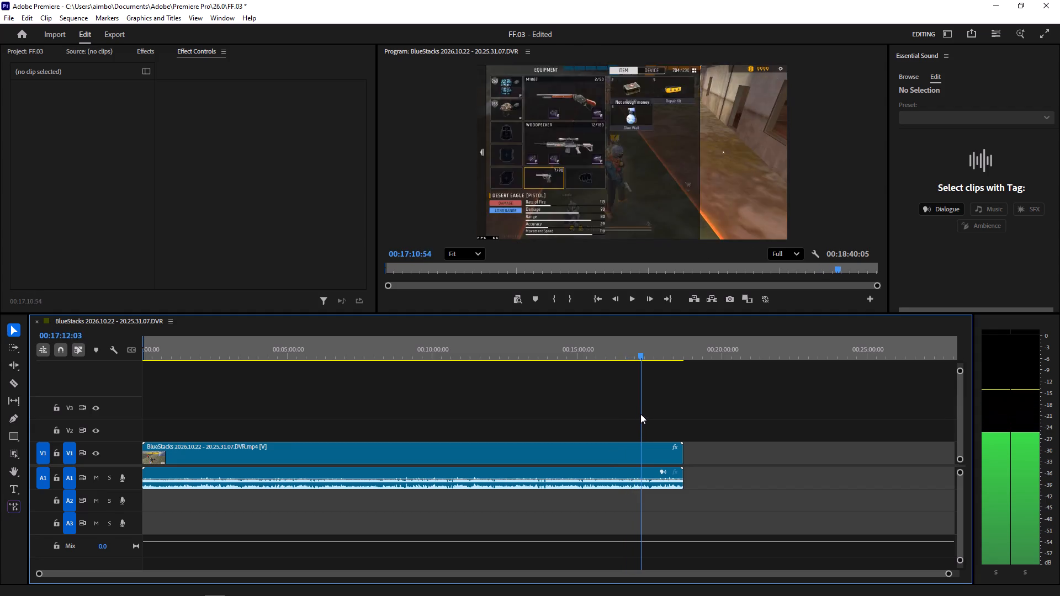
drag(640, 414, 653, 401)
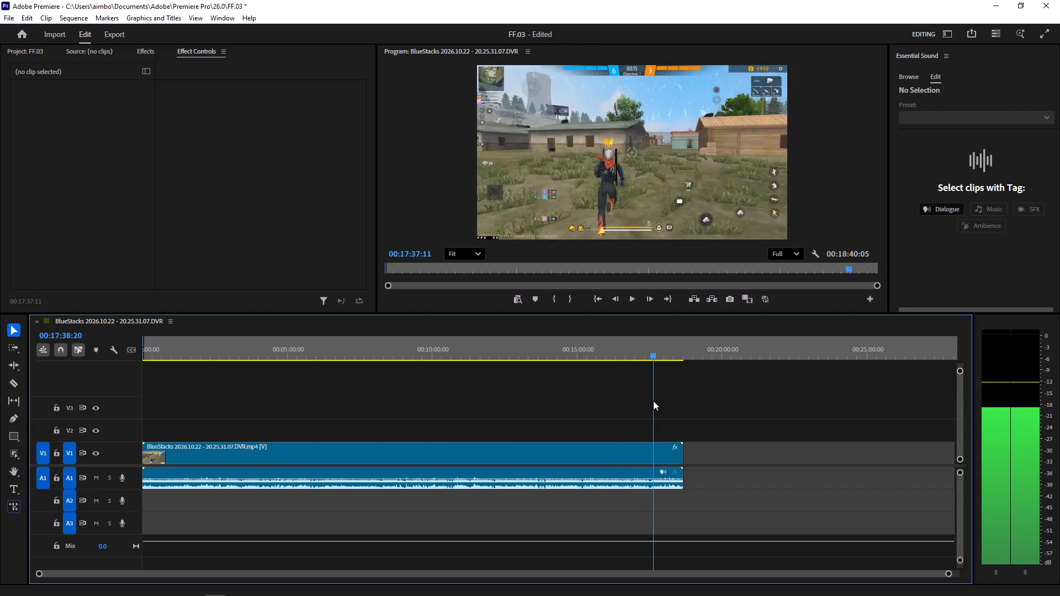
drag(653, 401, 672, 379)
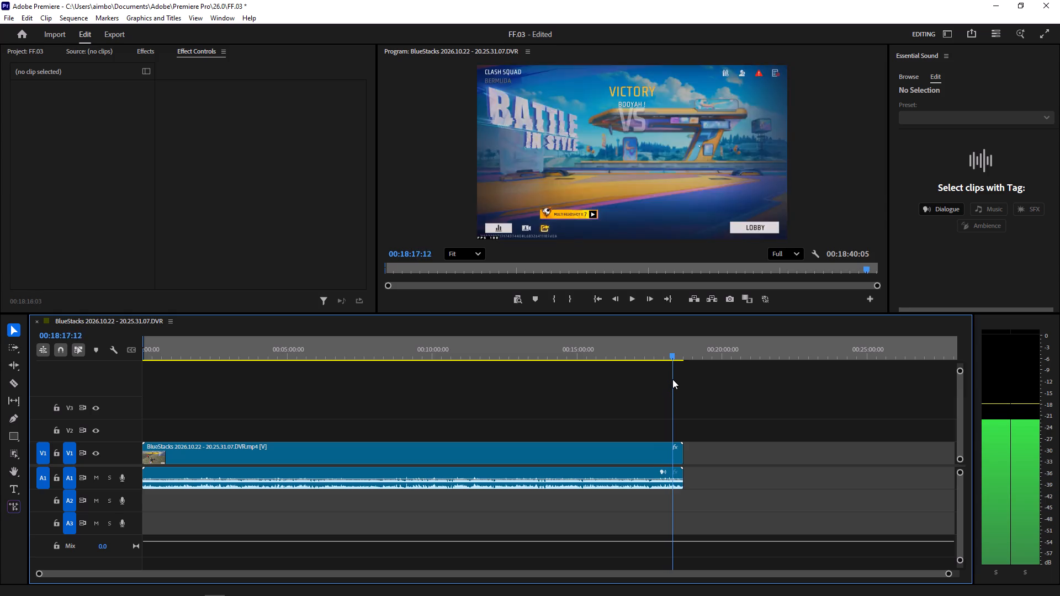
Split the BlueStacks clip at 00:16:21:46, near the start of the final round.
drag(672, 379, 563, 355)
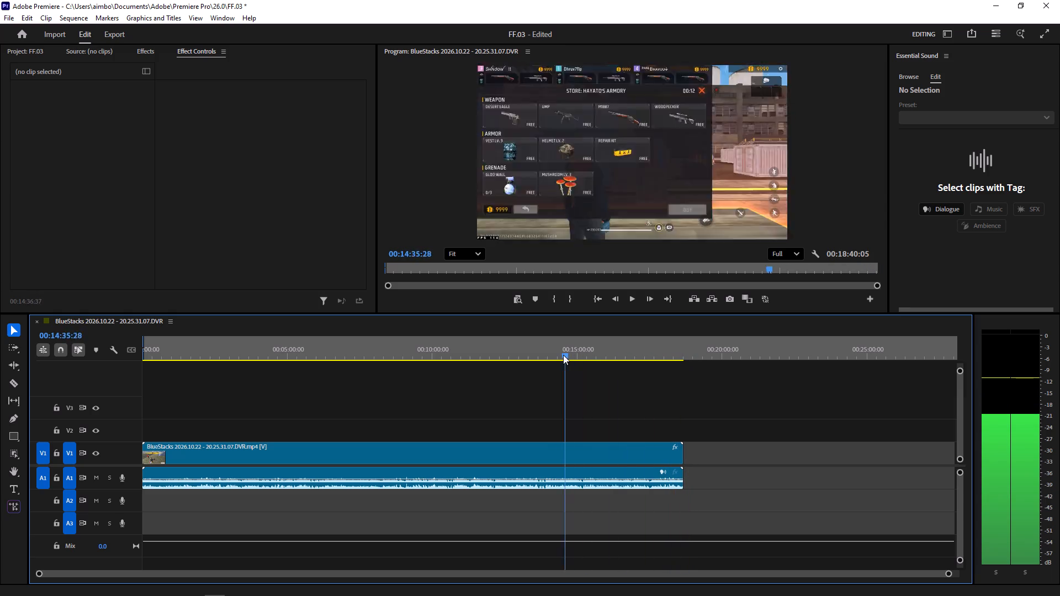
drag(563, 355, 600, 347)
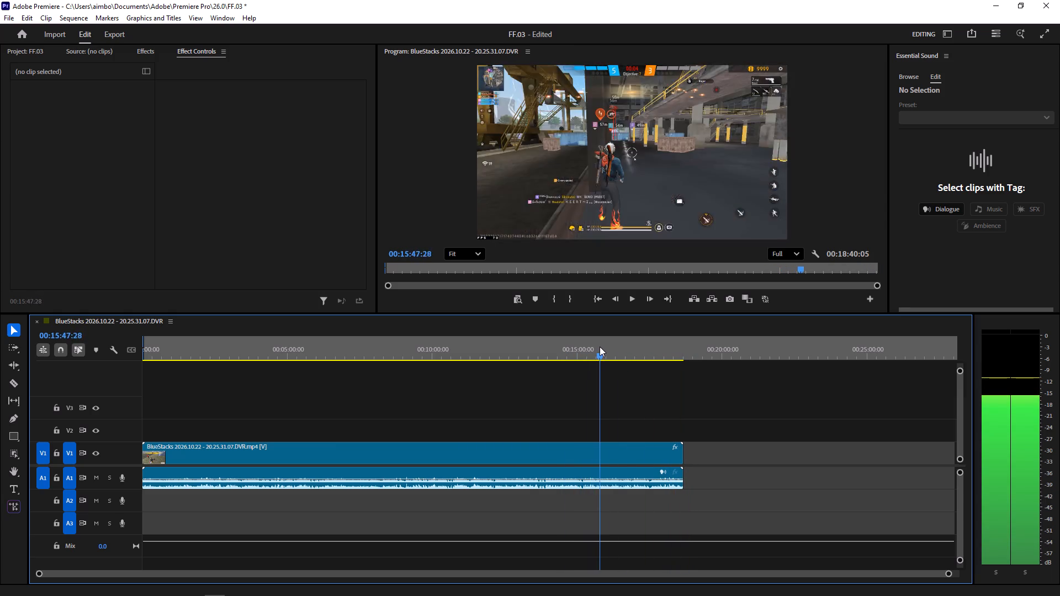
drag(600, 347, 616, 337)
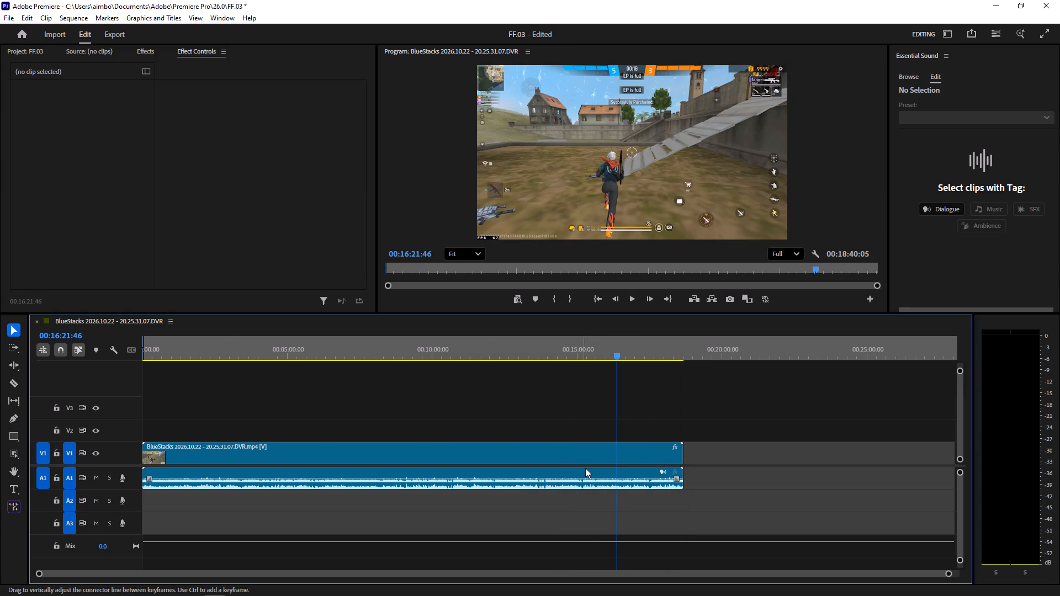
key(c)
click(618, 469)
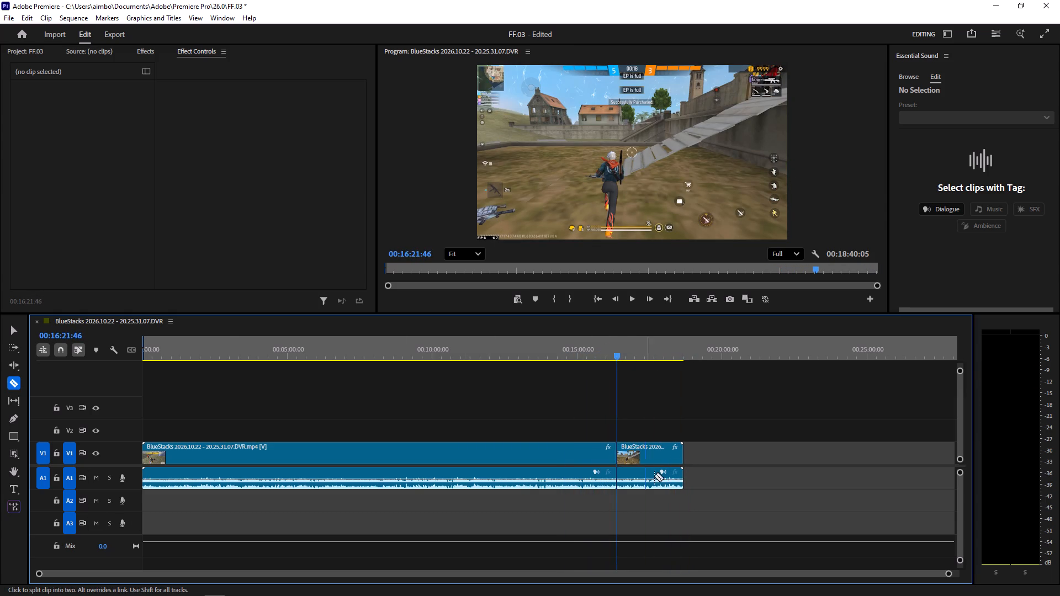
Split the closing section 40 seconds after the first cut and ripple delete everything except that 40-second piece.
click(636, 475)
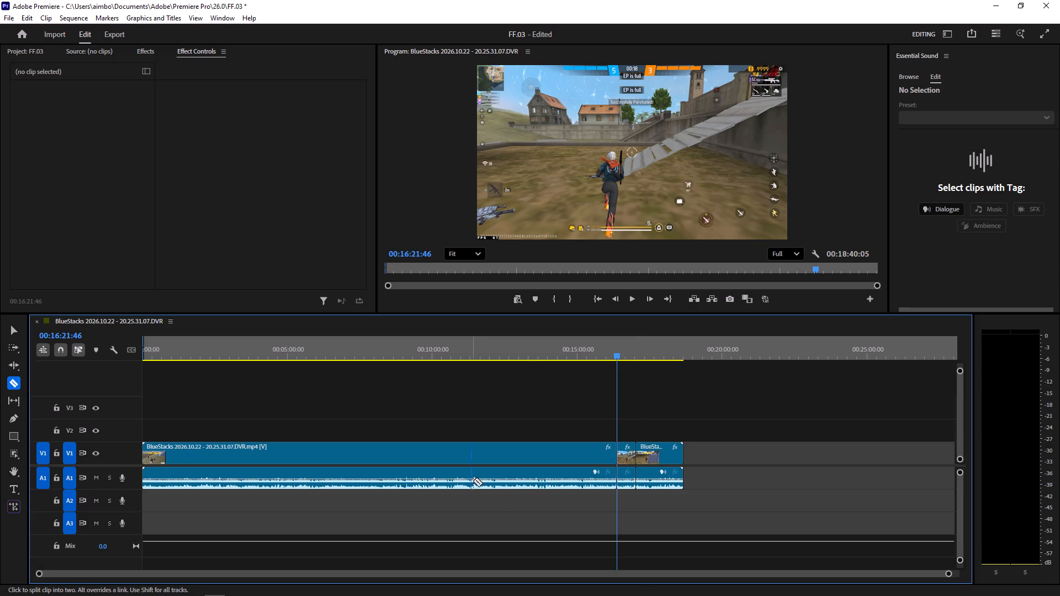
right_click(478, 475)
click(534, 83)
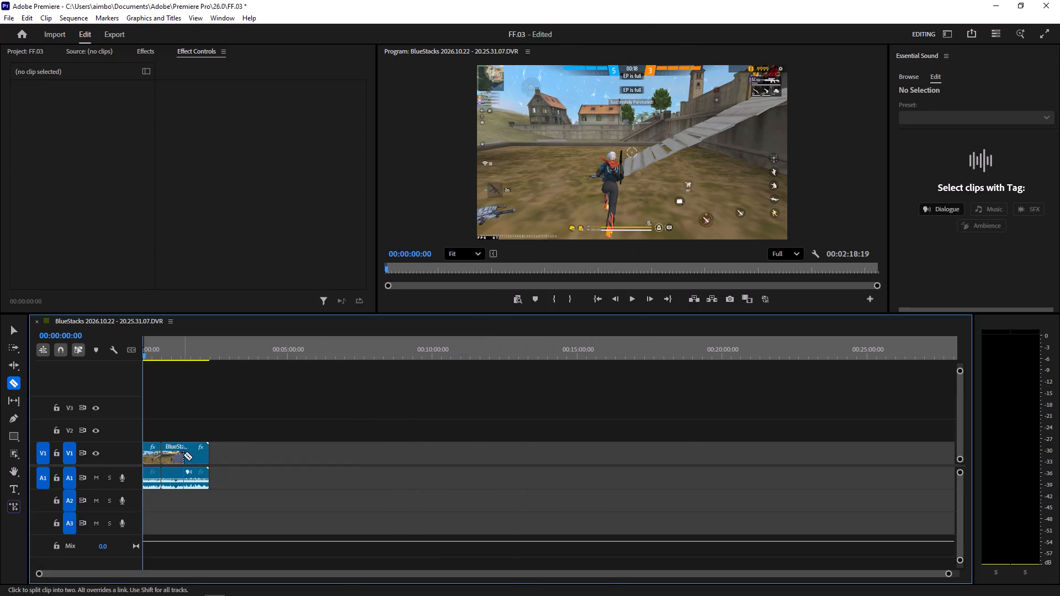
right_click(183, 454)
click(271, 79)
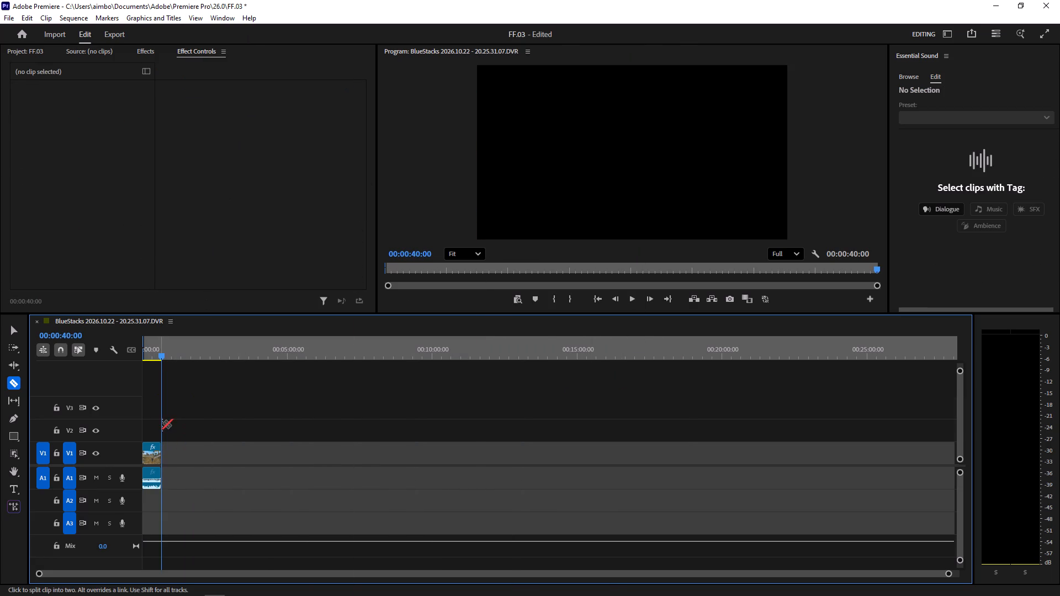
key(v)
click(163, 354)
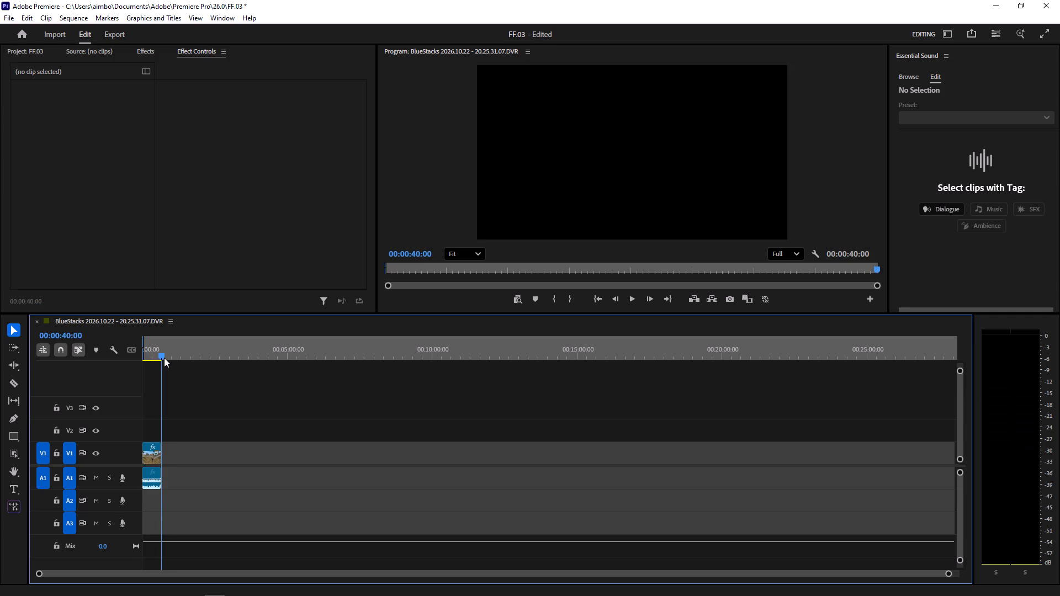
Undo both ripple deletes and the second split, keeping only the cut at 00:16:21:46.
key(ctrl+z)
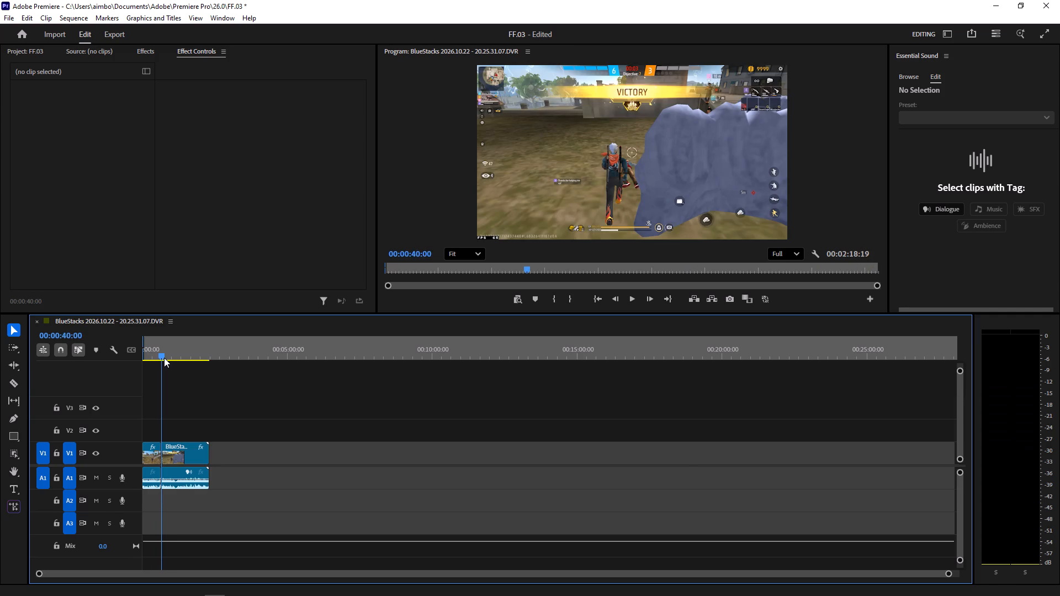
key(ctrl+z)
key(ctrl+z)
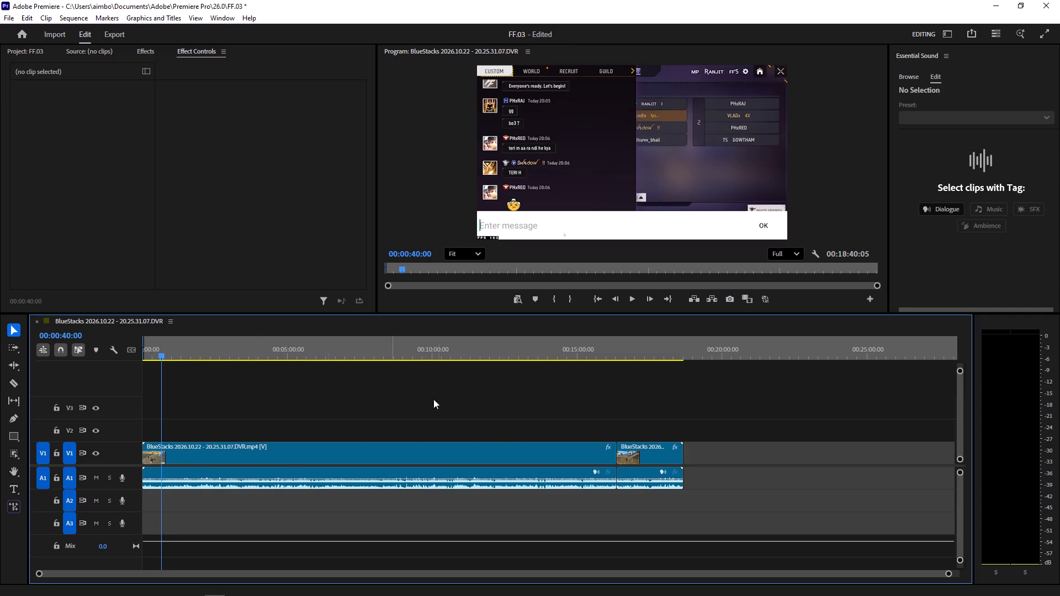
Ripple delete the long section before the 00:16:21:46 cut, moving the closing section to the sequence start.
right_click(285, 452)
click(336, 81)
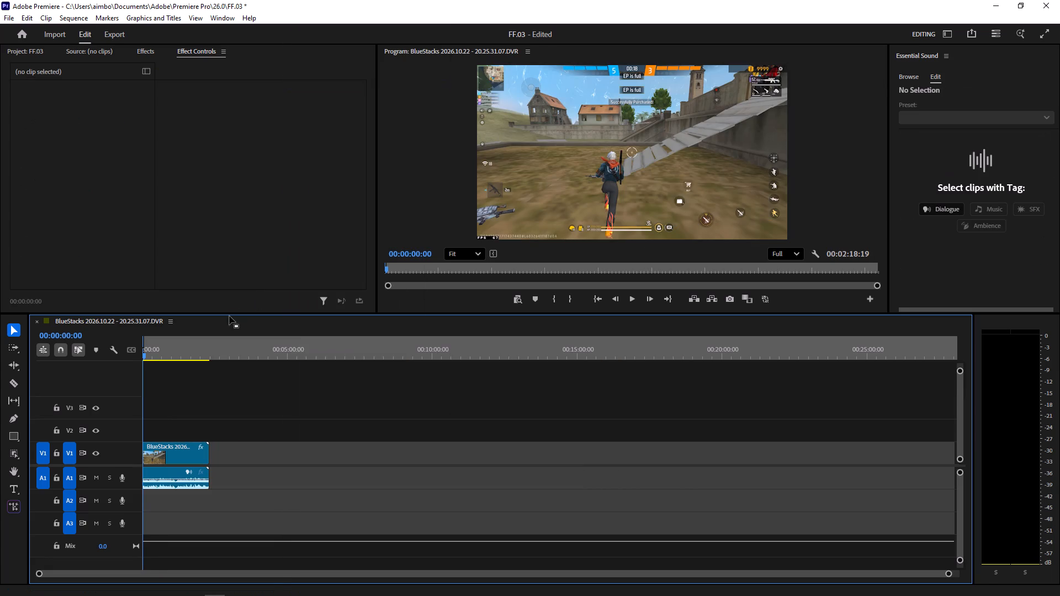
Split the BlueStacks clip at 00:00:48:00, after the victory screen, and delete the piece following the cut.
drag(144, 355, 165, 350)
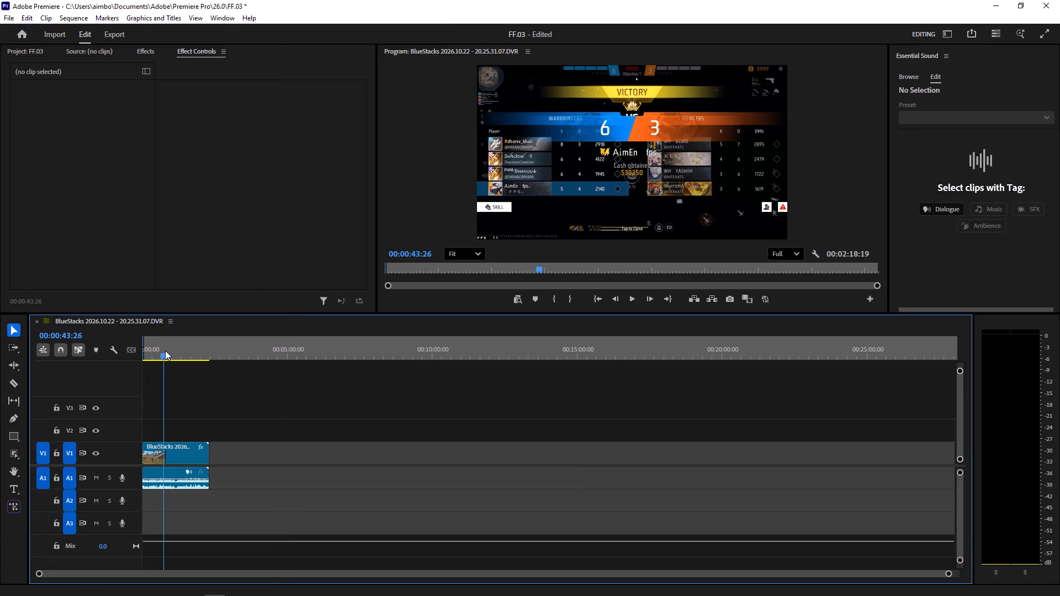
drag(165, 350, 167, 349)
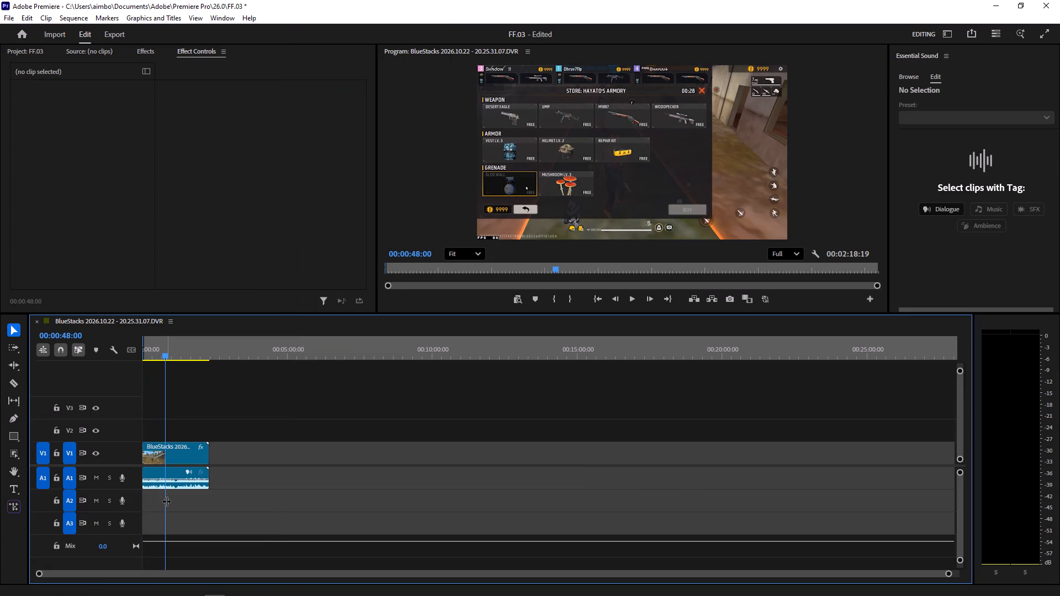
key(c)
click(165, 473)
right_click(174, 473)
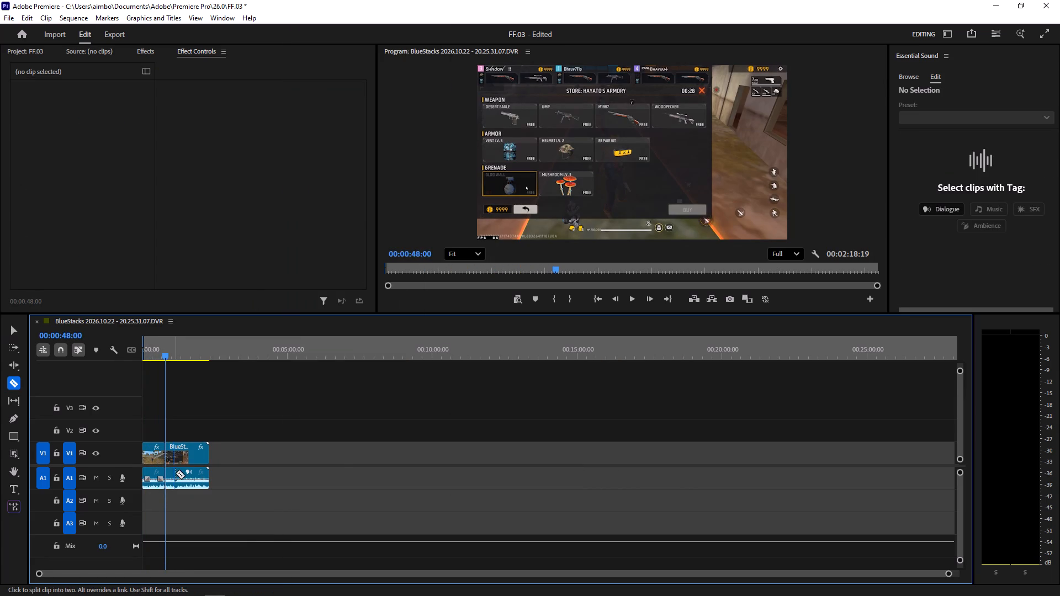
click(302, 84)
key(v)
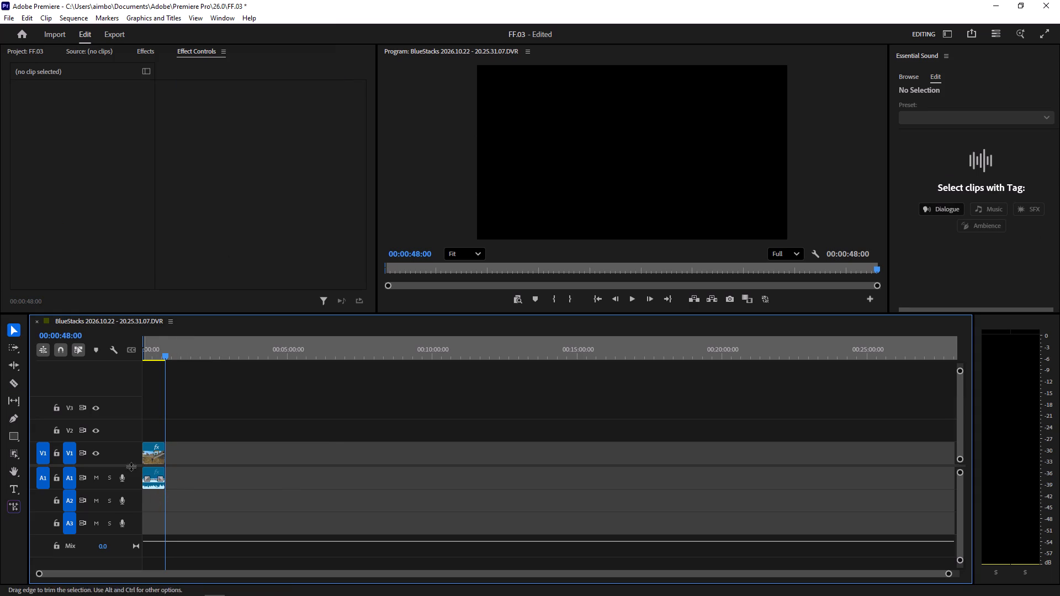
Play back the trimmed clip from the sequence start to review the opening of the final round.
drag(165, 354, 139, 367)
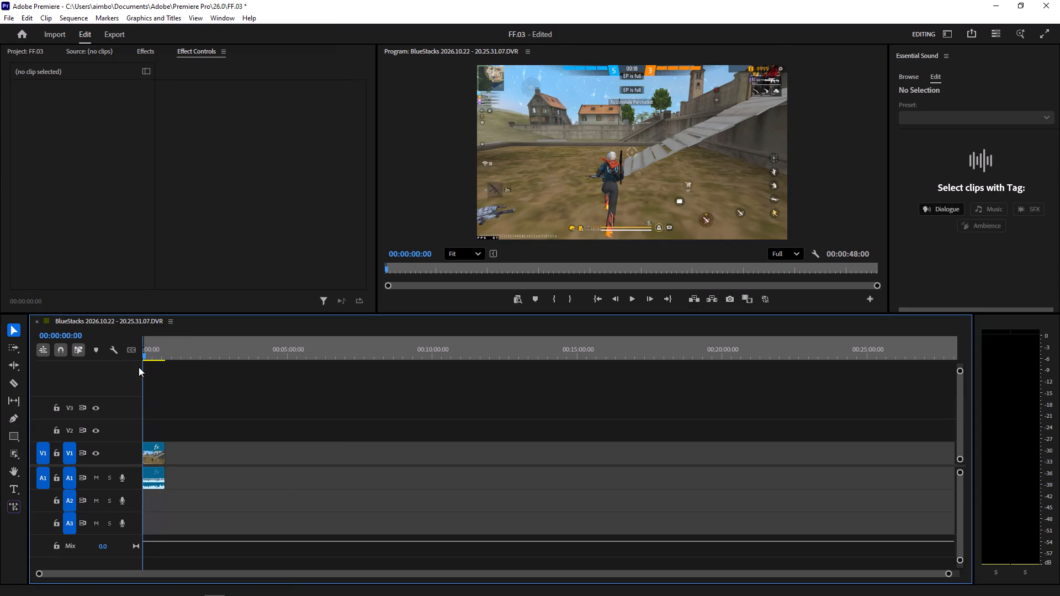
click(629, 295)
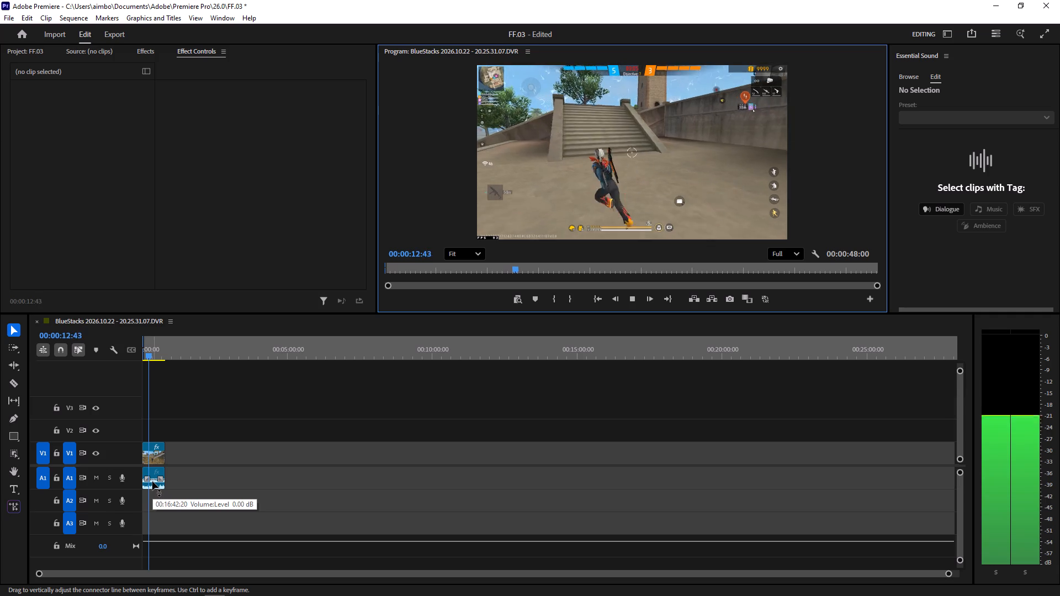
key(space)
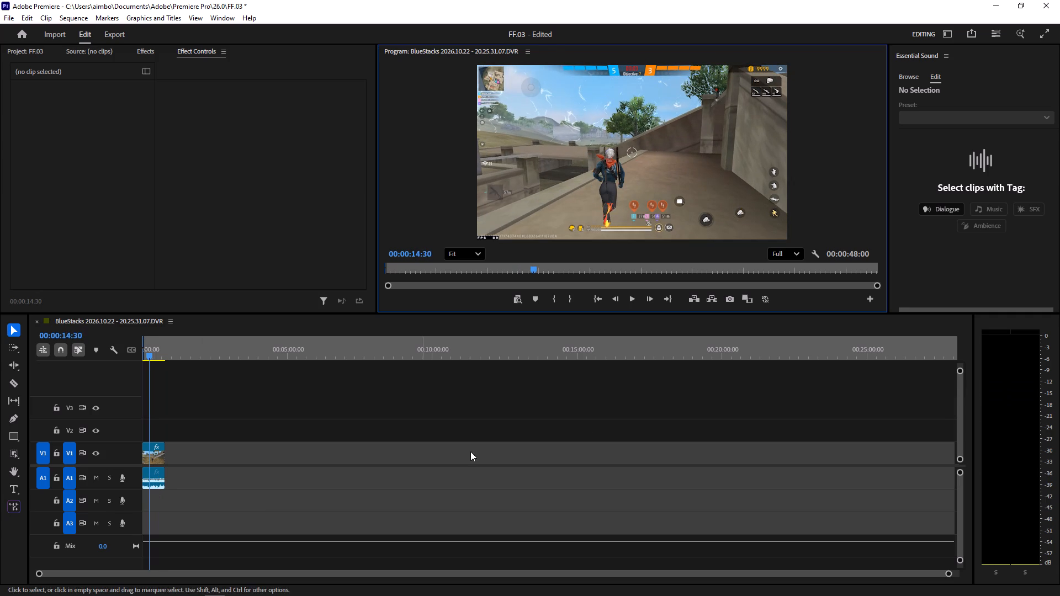
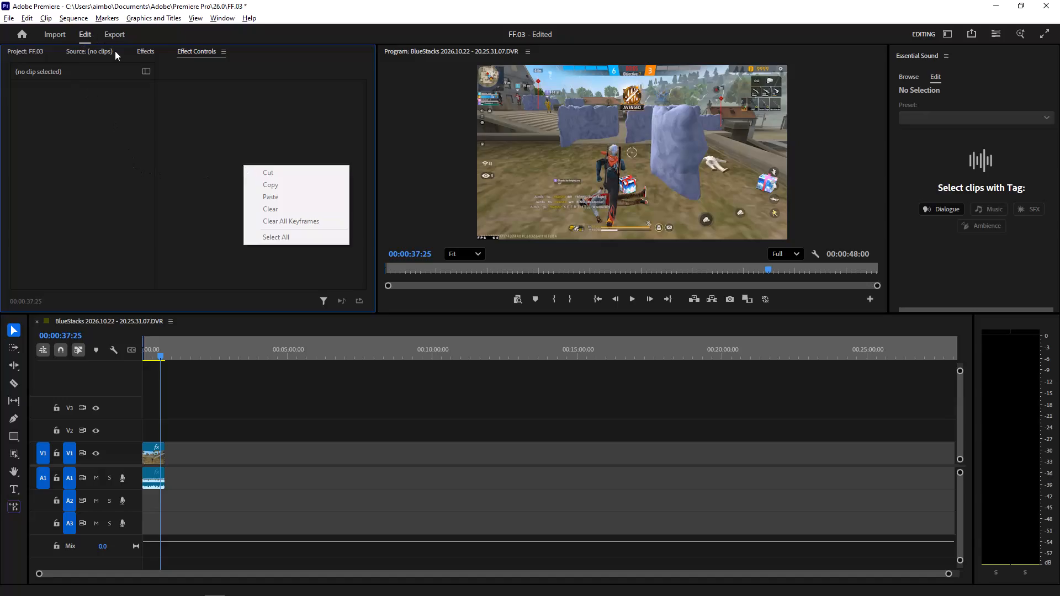
Import the recording "BlueStacks 2026.10.22 - 19.40.30.06.DVR" from the NVIDIA BlueStacks videos folder into the FF.03 project.
click(132, 52)
click(26, 49)
right_click(279, 193)
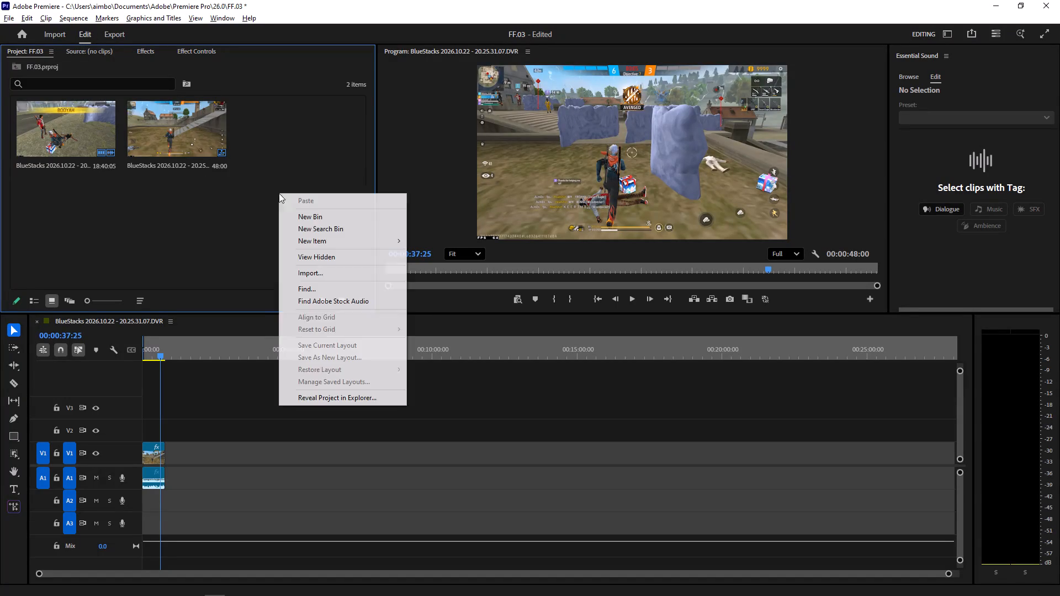
click(332, 277)
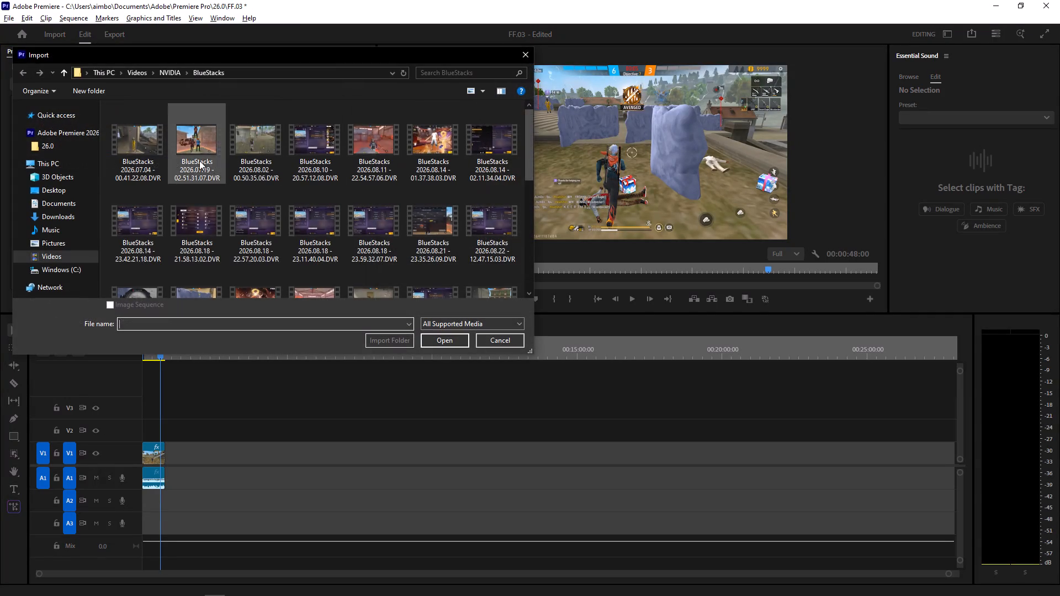
scroll(240, 168, down, 12)
click(189, 264)
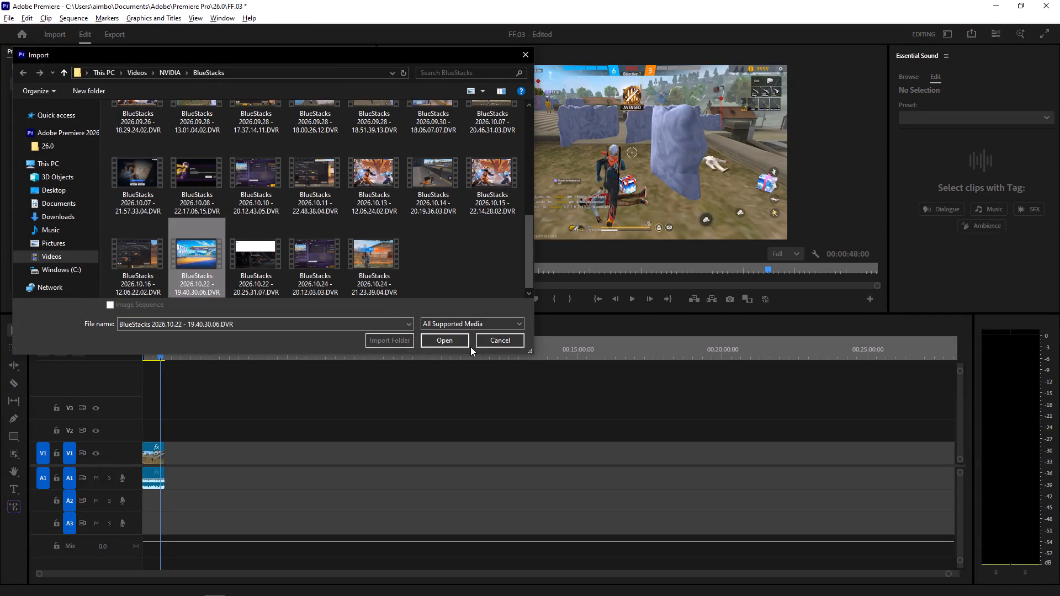
click(447, 349)
click(453, 343)
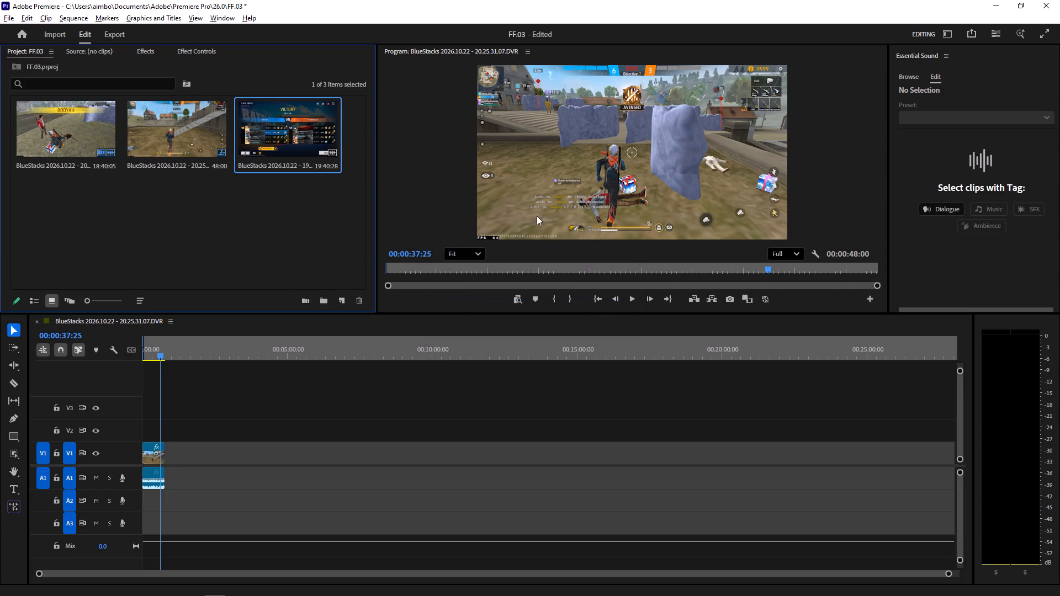
Place the imported 19.40.30.06 recording on V1 and A1, directly after the trimmed 48-second clip.
drag(283, 124, 168, 461)
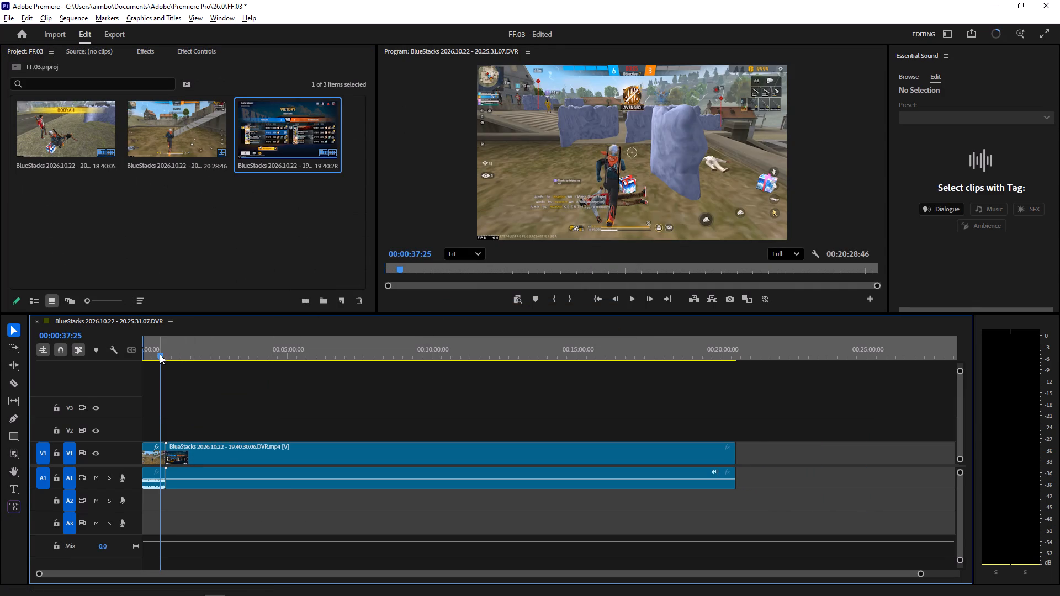
Scrub the added recording between about 00:03:26 and 00:06:04 to examine its early rounds for usable gameplay.
drag(160, 354, 268, 353)
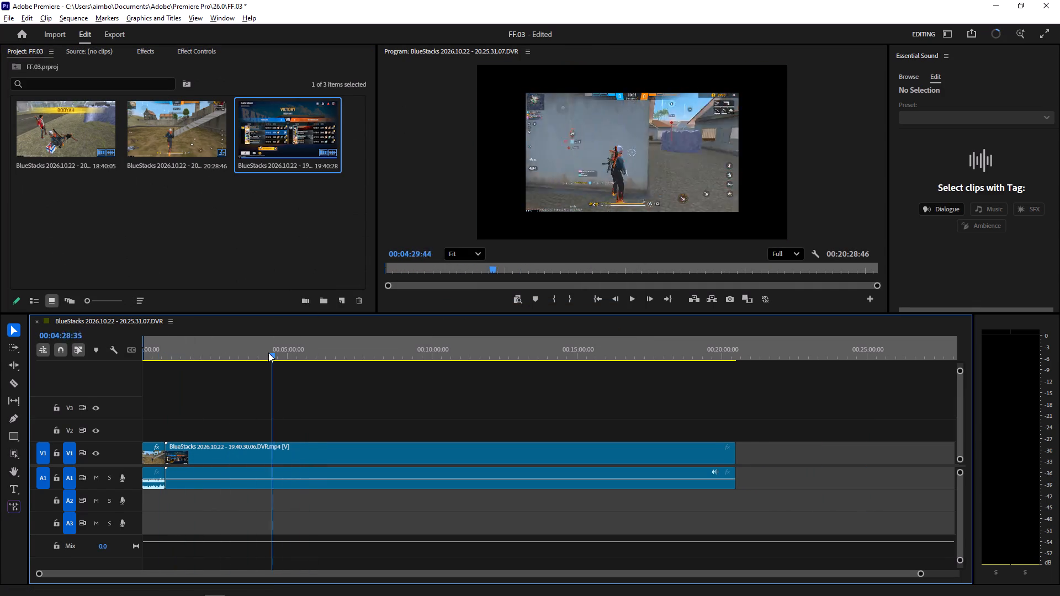
drag(268, 353, 242, 355)
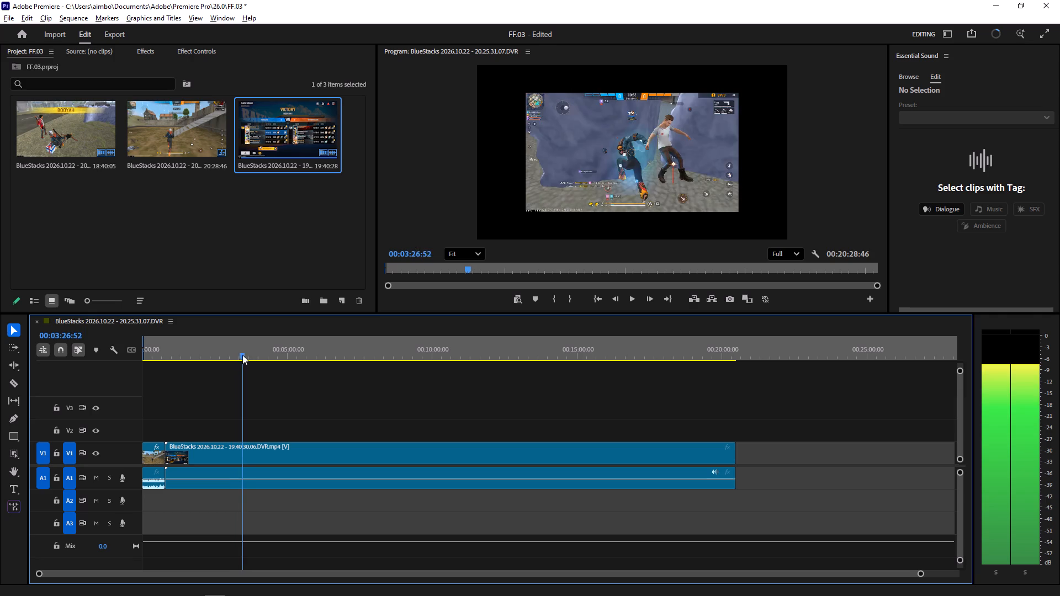
drag(242, 355, 257, 342)
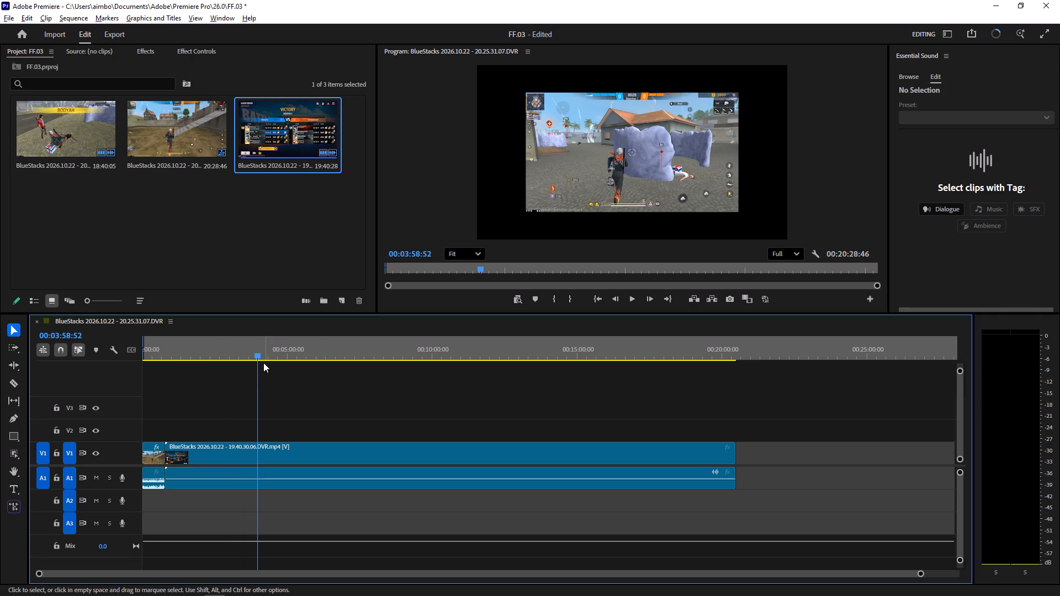
drag(258, 355, 267, 349)
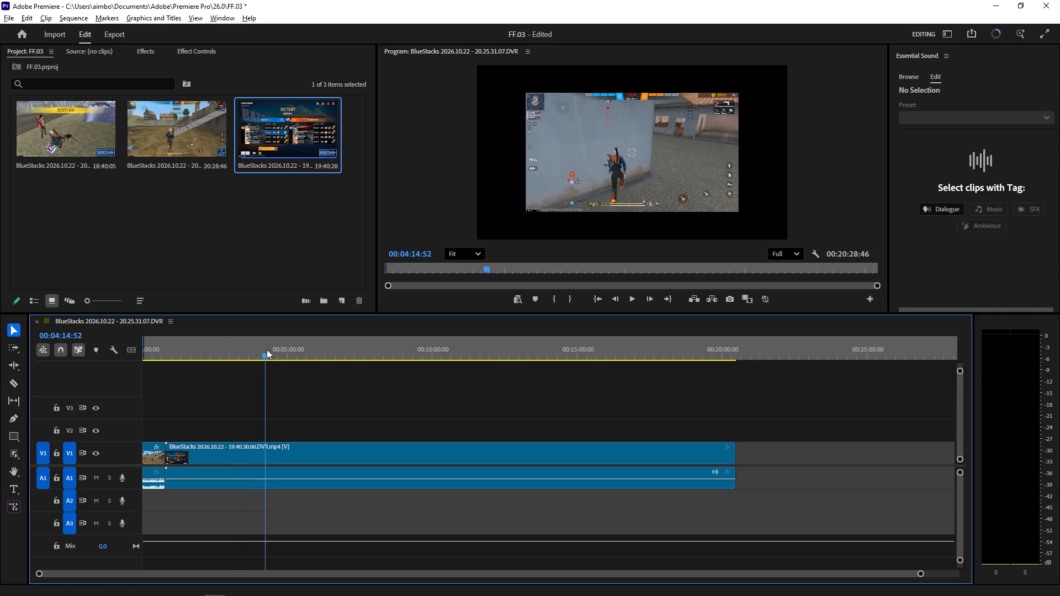
drag(267, 349, 282, 339)
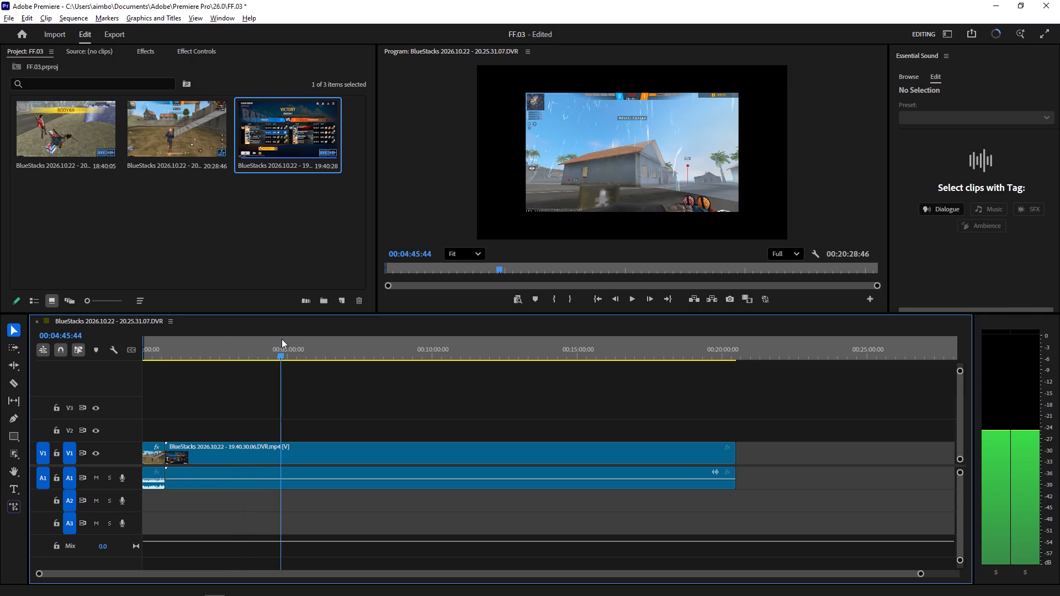
drag(282, 339, 285, 342)
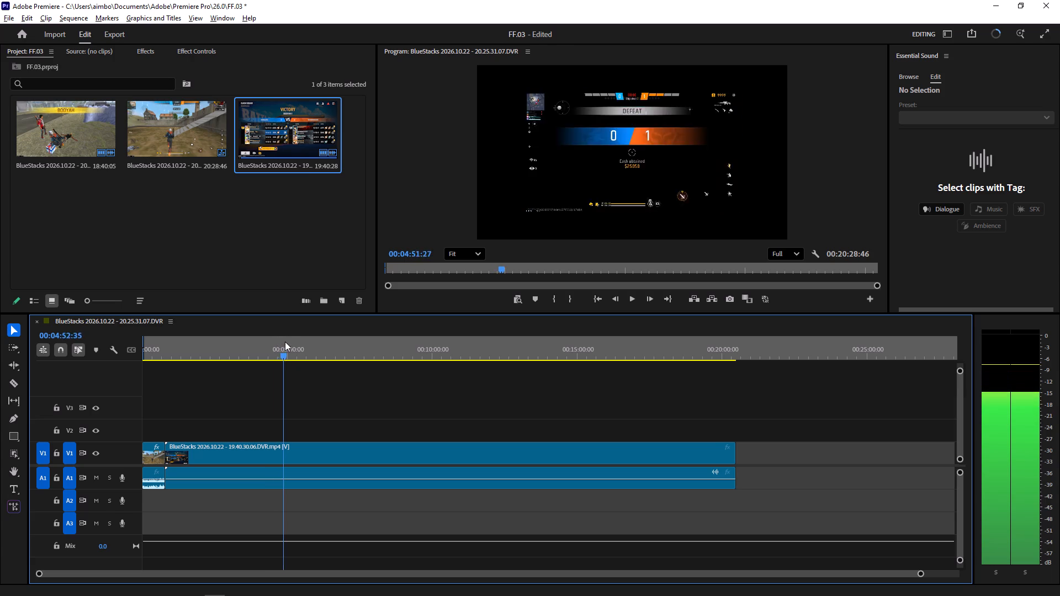
drag(285, 342, 308, 328)
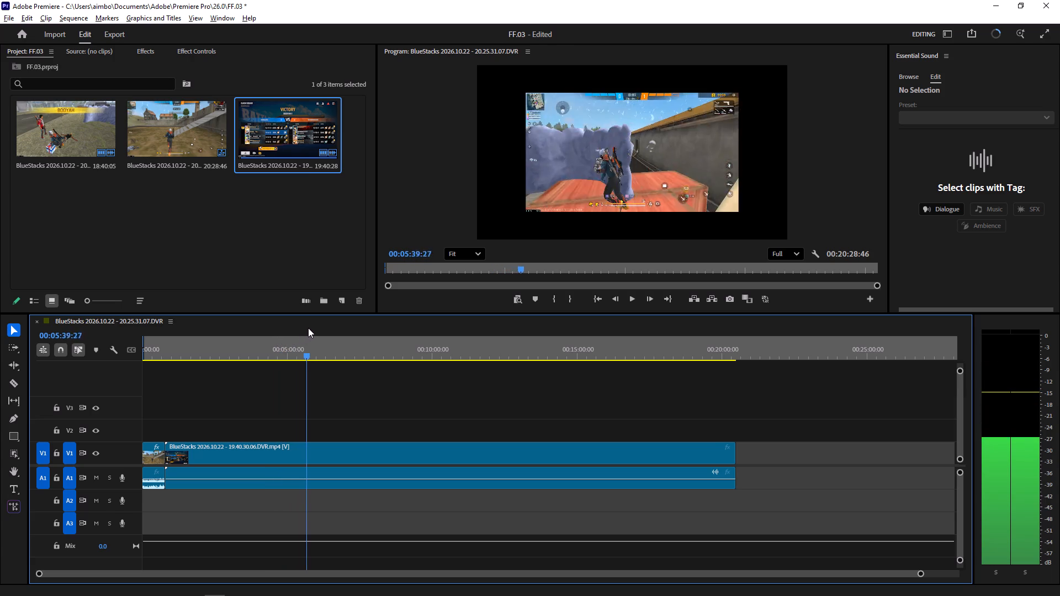
drag(308, 328, 320, 322)
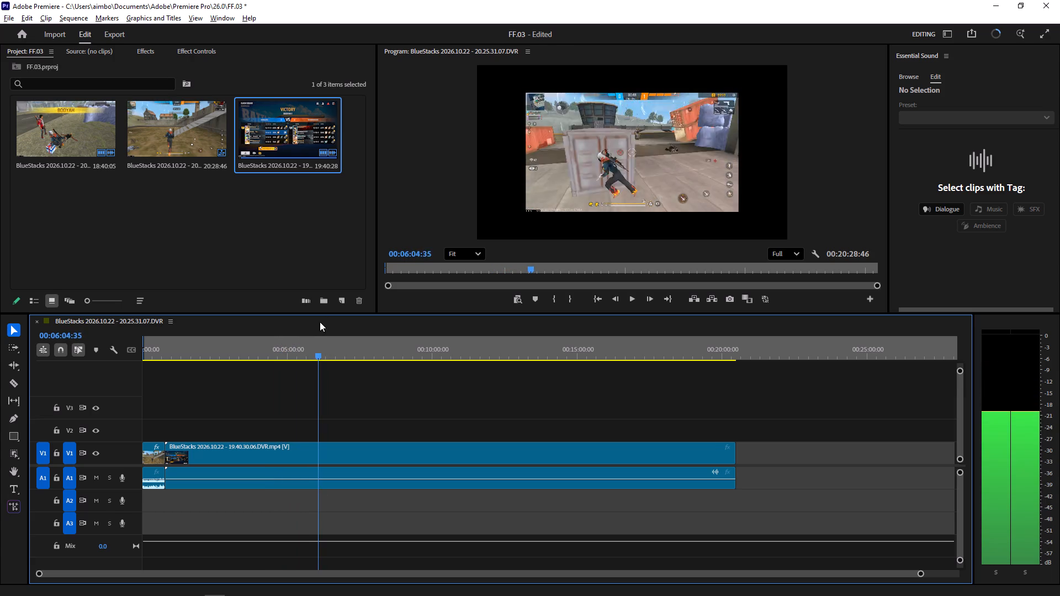
drag(320, 322, 318, 325)
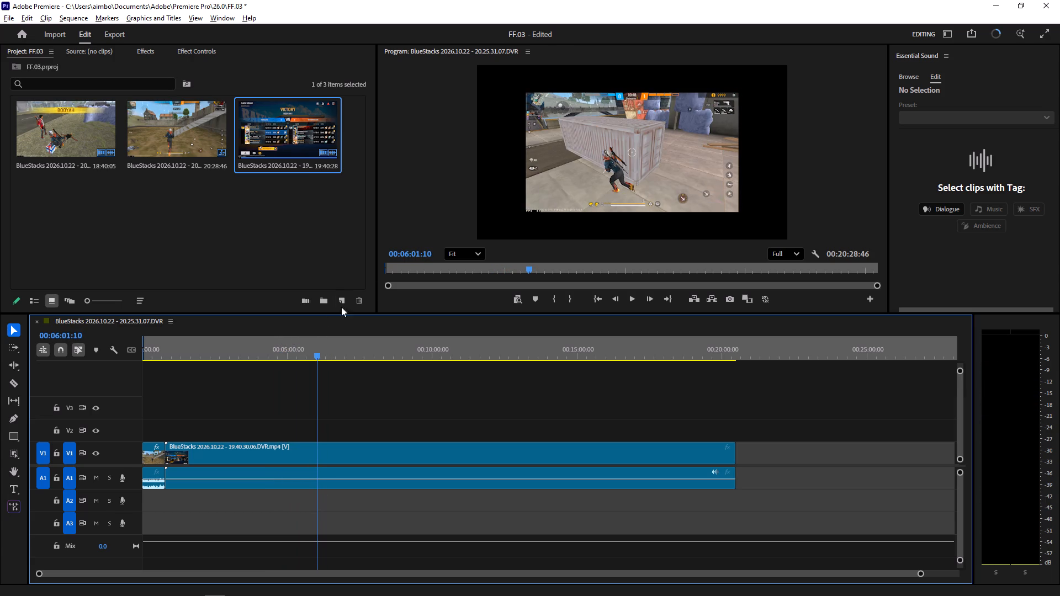
Select the added clip and check the sequence settings, including the frame size, keeping them as they are.
click(73, 14)
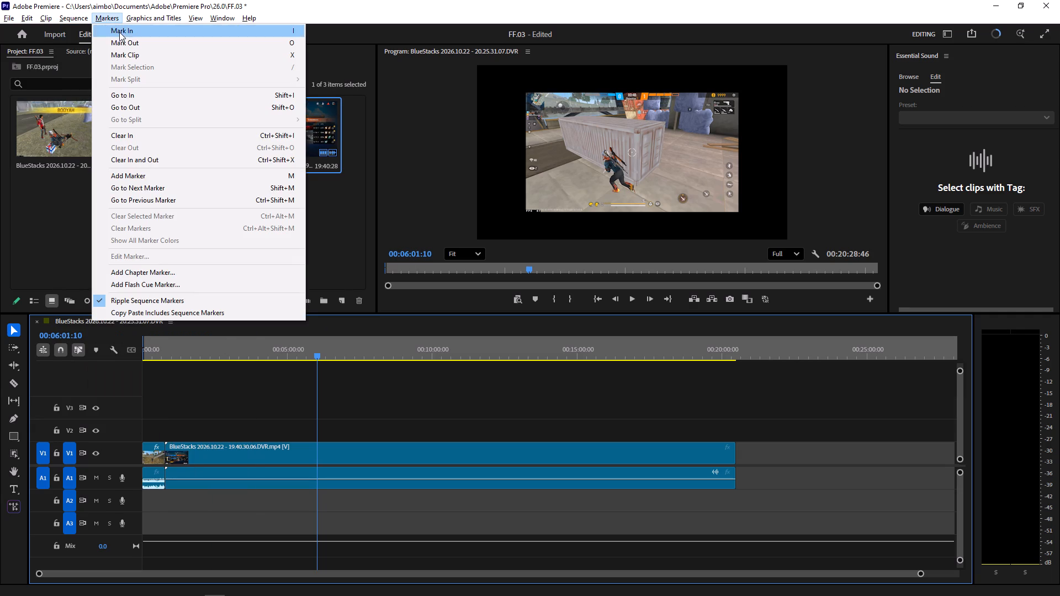
click(251, 447)
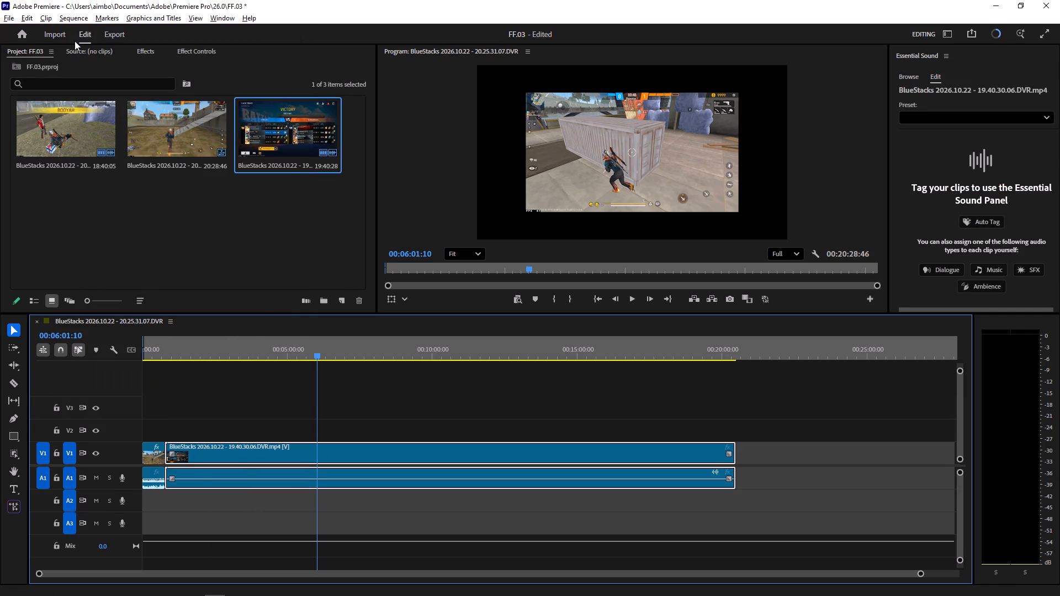
click(86, 17)
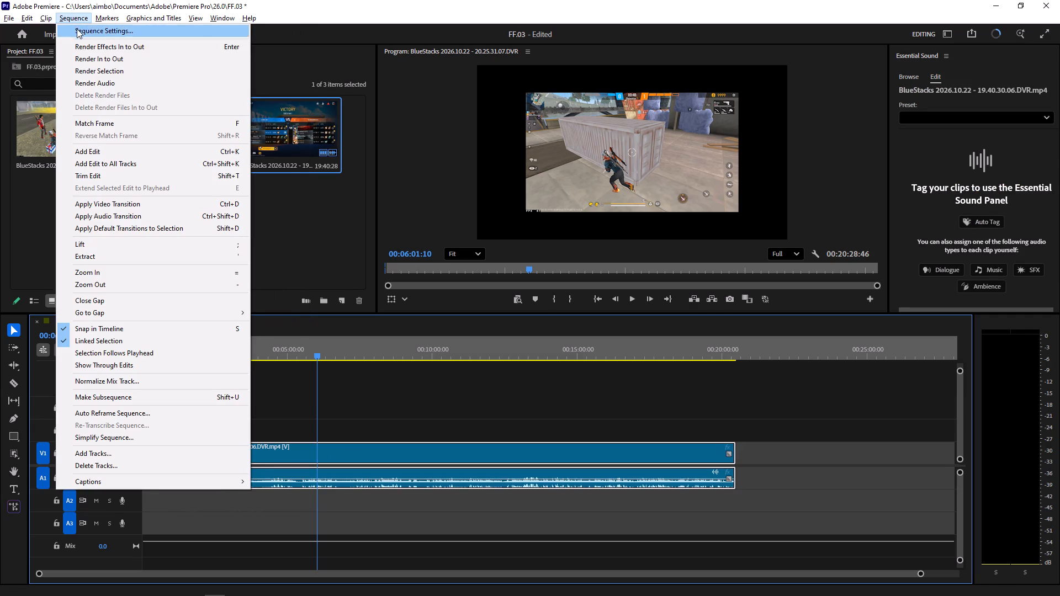
click(77, 29)
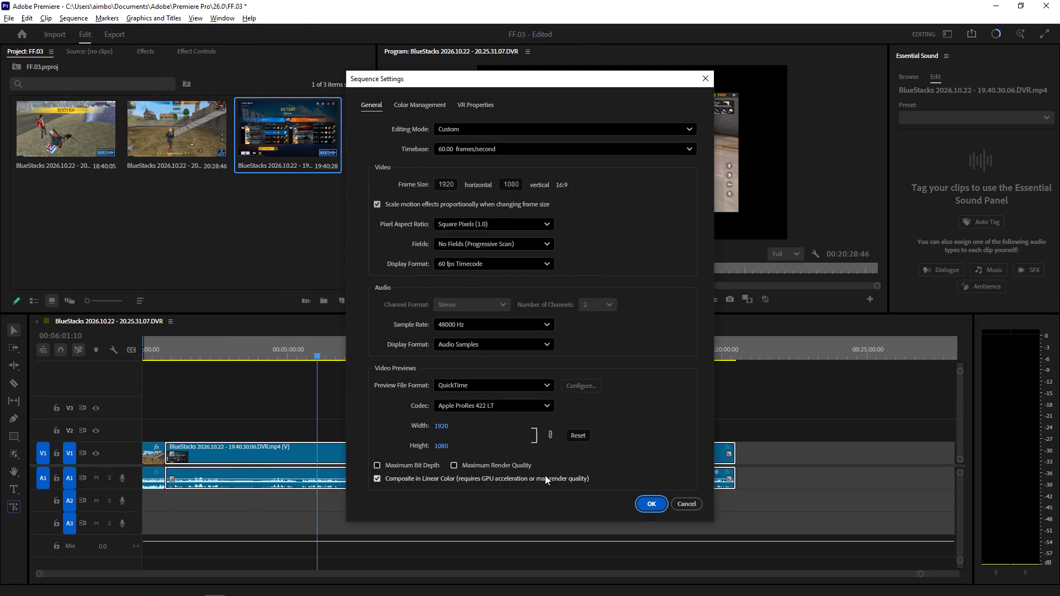
click(653, 503)
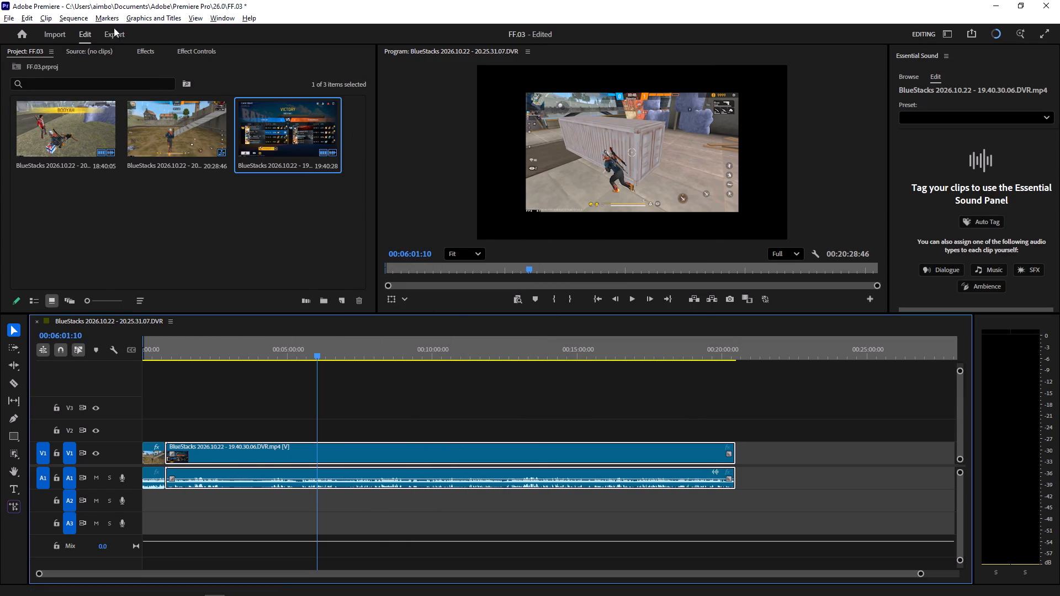
Set the added 19.40.30.06 clip's Scale to 146 so the gameplay fills the sequence frame.
click(216, 56)
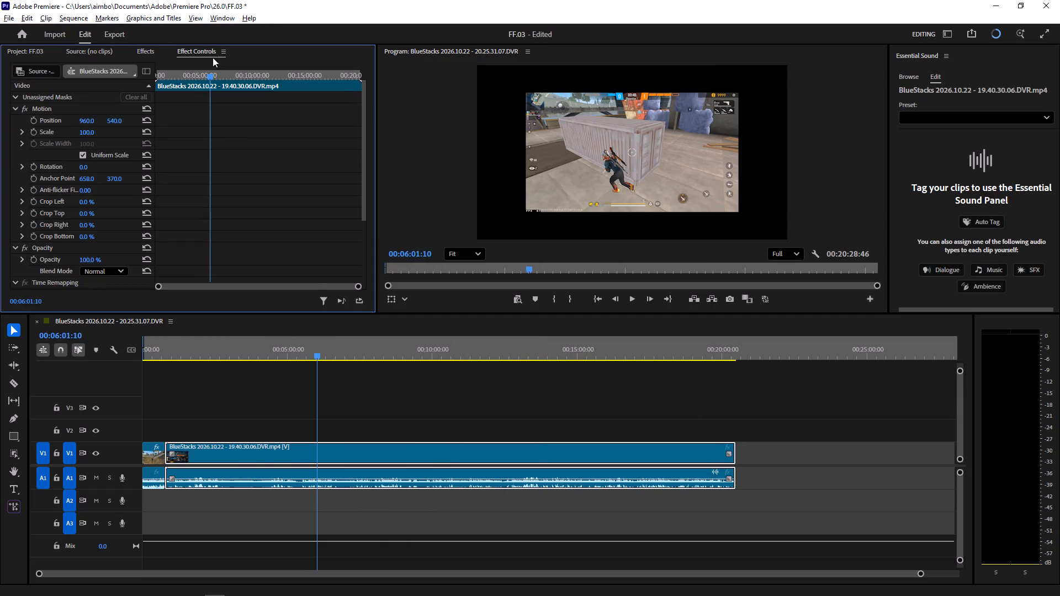
click(91, 133)
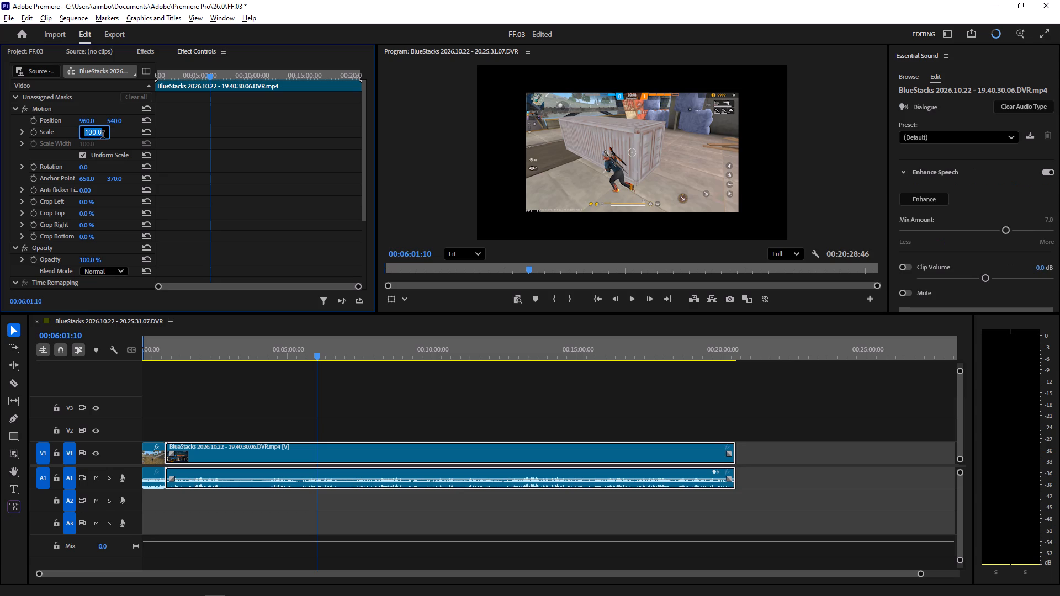
drag(103, 136, 90, 145)
key(BackSpace)
text(46)
click(432, 172)
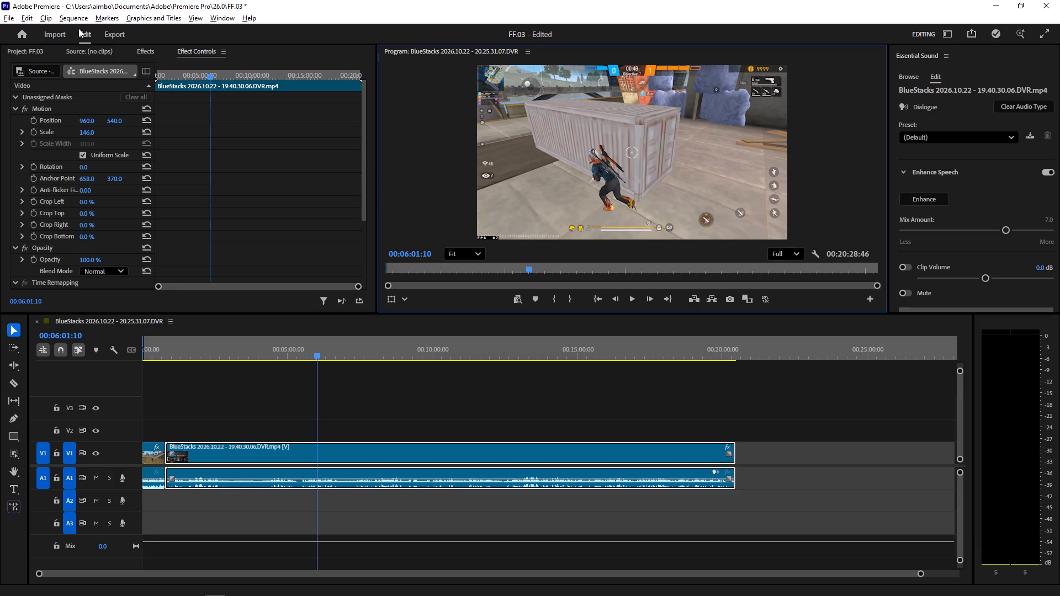
click(23, 55)
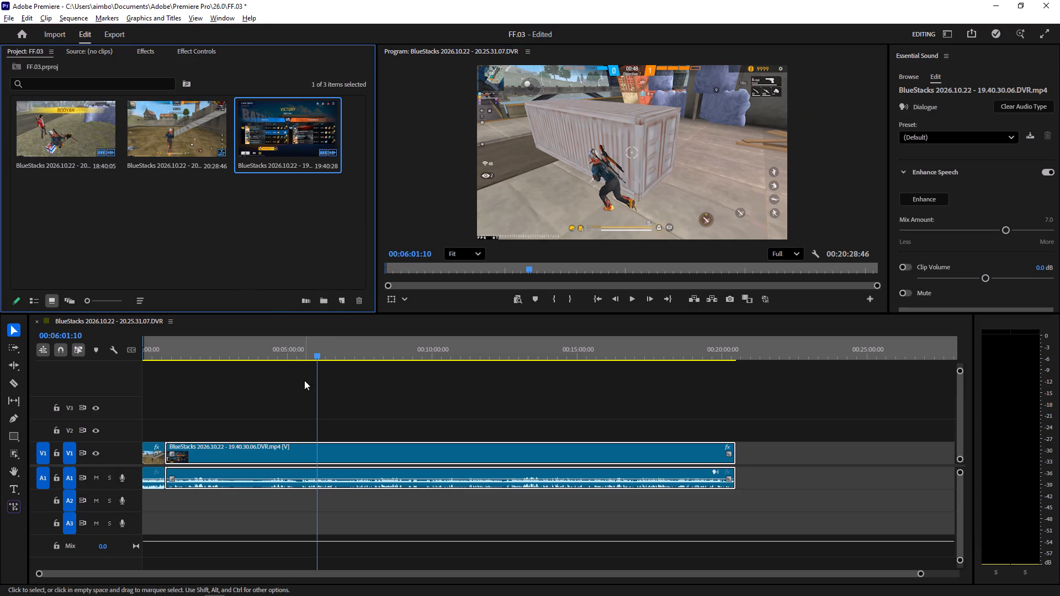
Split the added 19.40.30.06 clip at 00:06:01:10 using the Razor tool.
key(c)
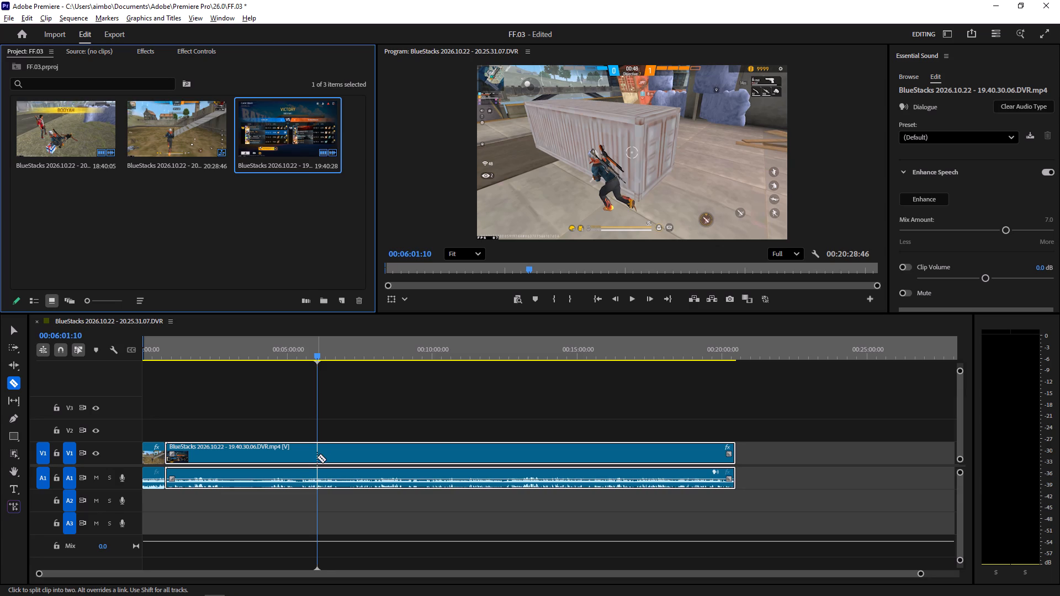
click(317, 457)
Scrub between about 00:05:09 and 00:06:46, on both sides of the cut, to examine where the round's action starts and ends.
drag(319, 354, 323, 355)
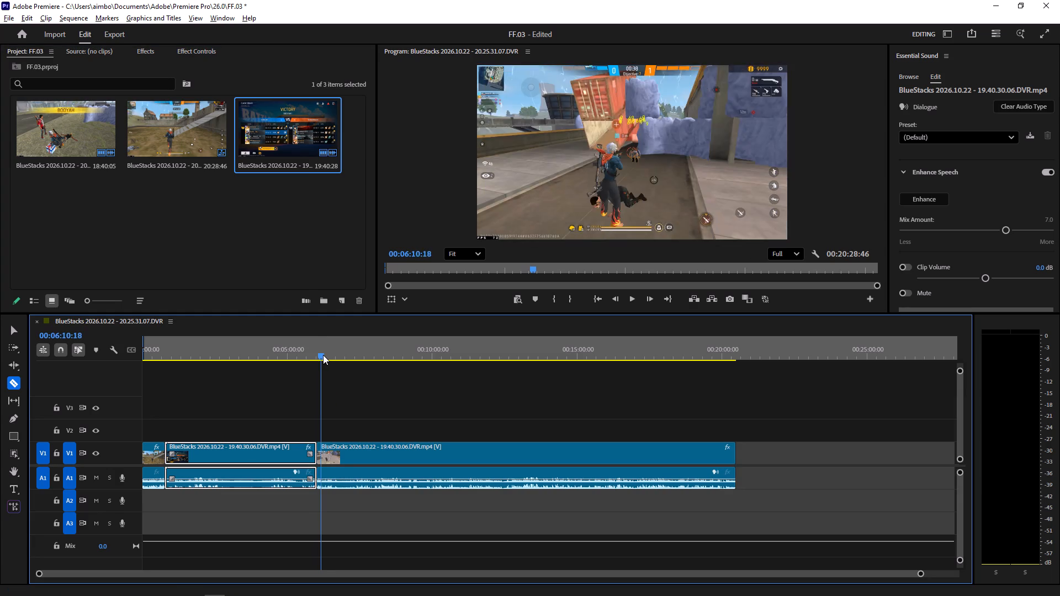
drag(323, 355, 341, 354)
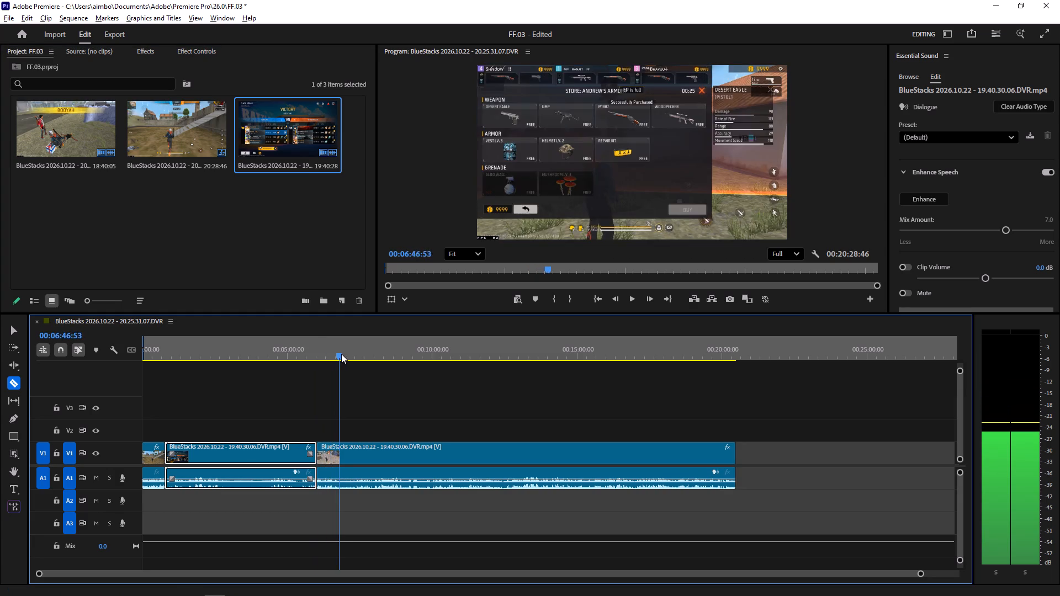
drag(341, 354, 320, 369)
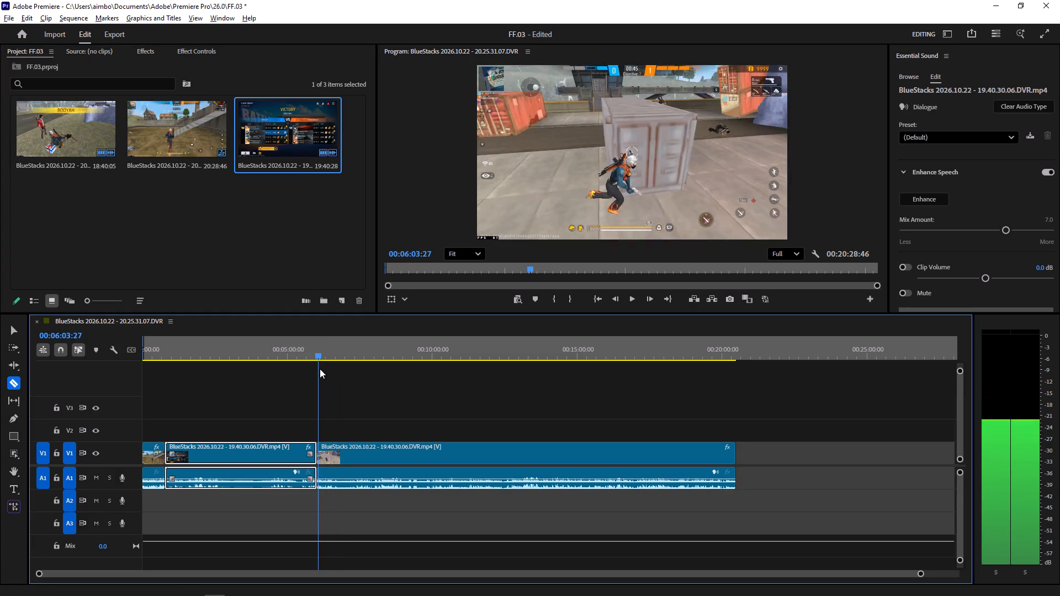
drag(320, 369, 331, 367)
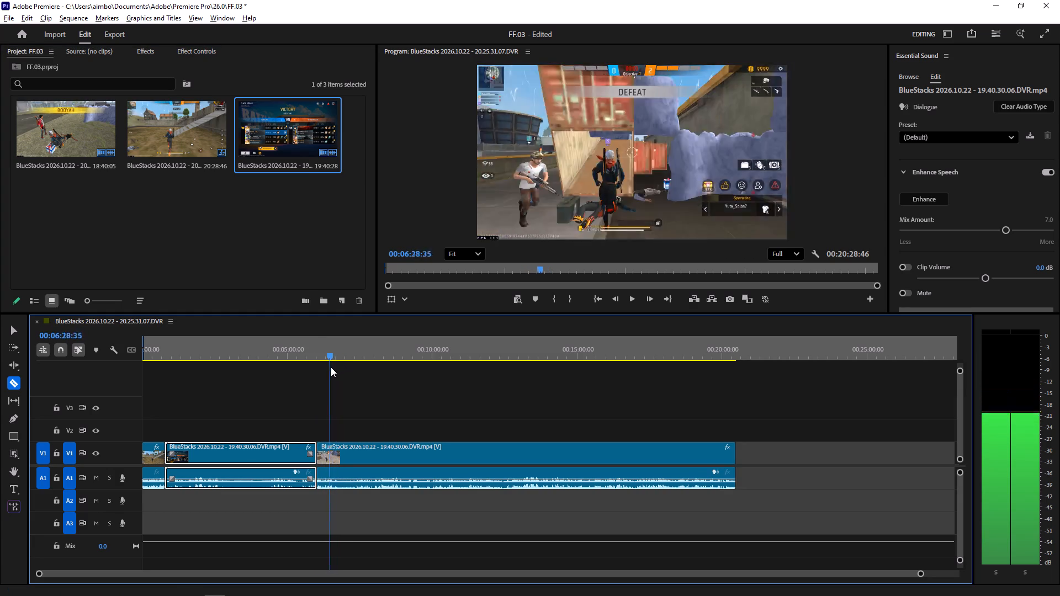
drag(331, 367, 294, 381)
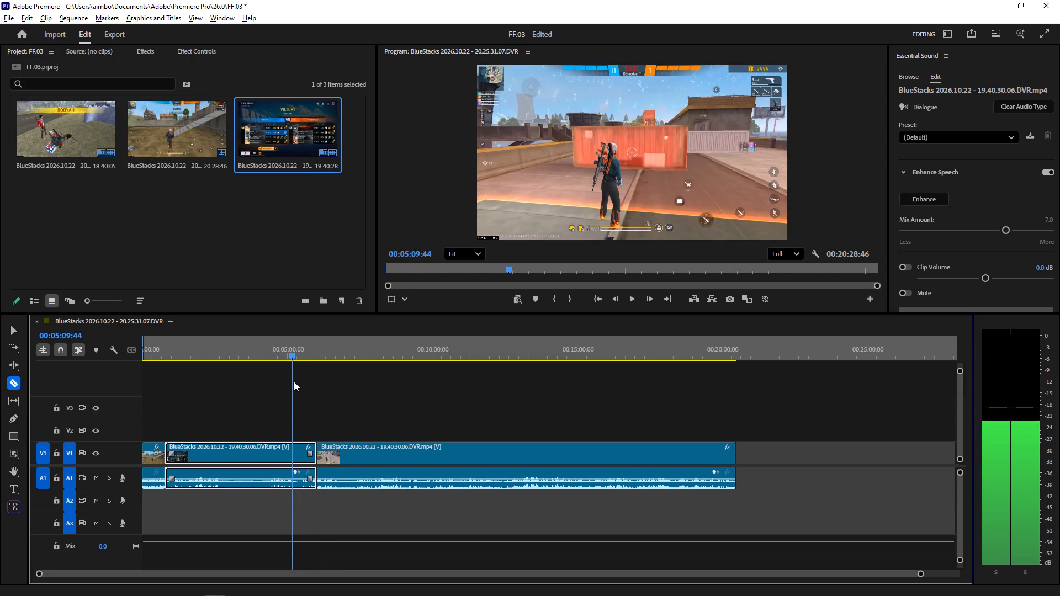
drag(294, 381, 315, 365)
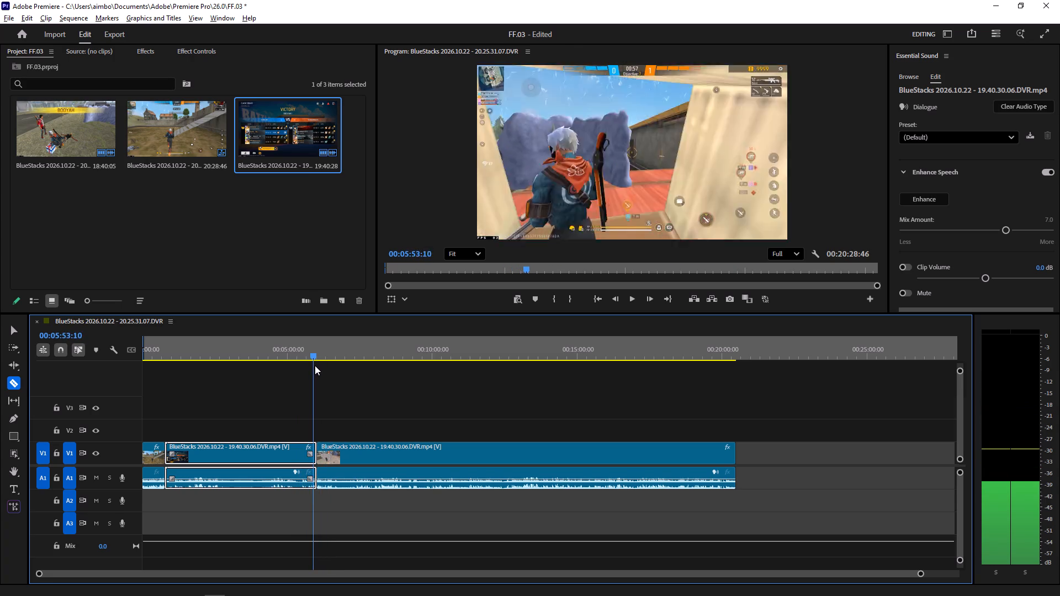
drag(315, 365, 316, 366)
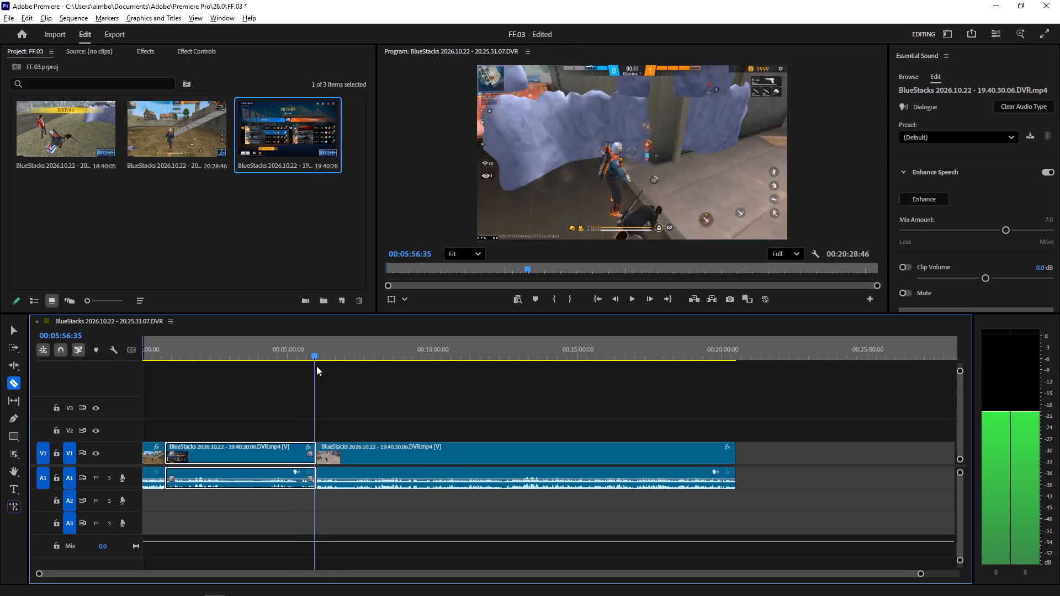
drag(316, 366, 309, 375)
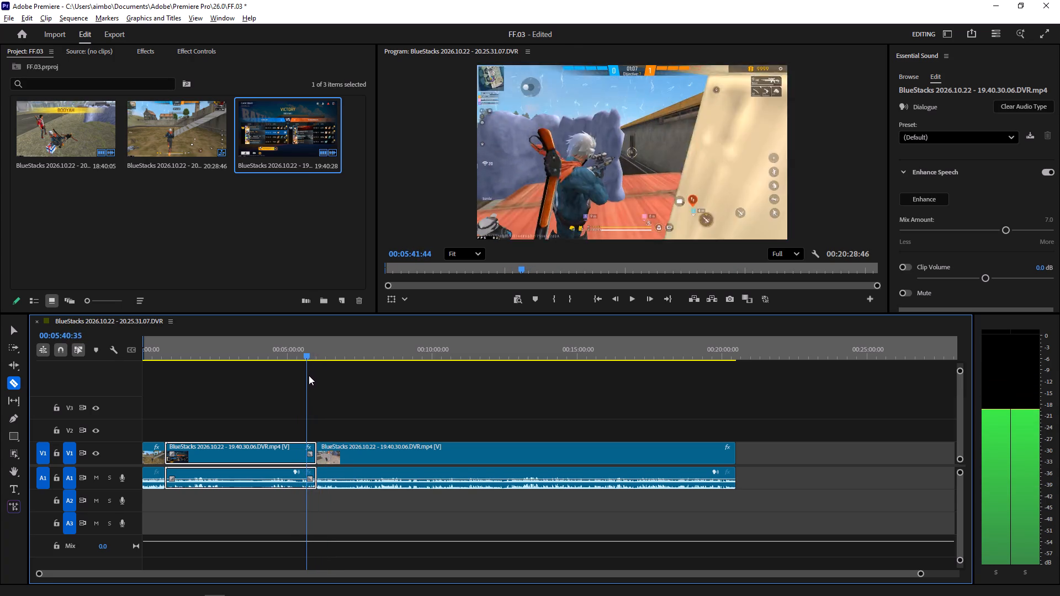
drag(309, 375, 305, 379)
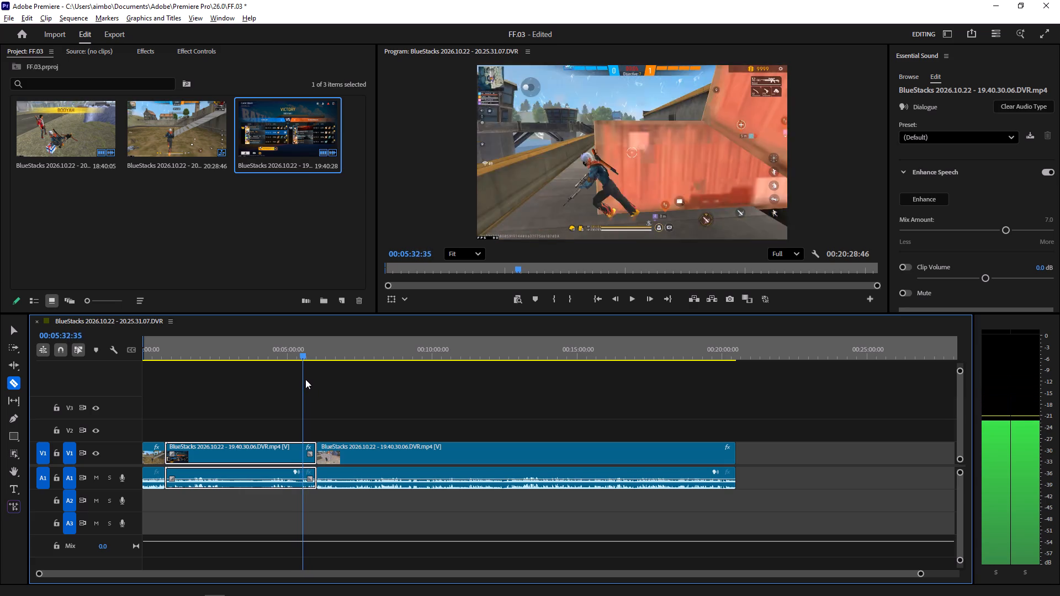
drag(305, 379, 304, 380)
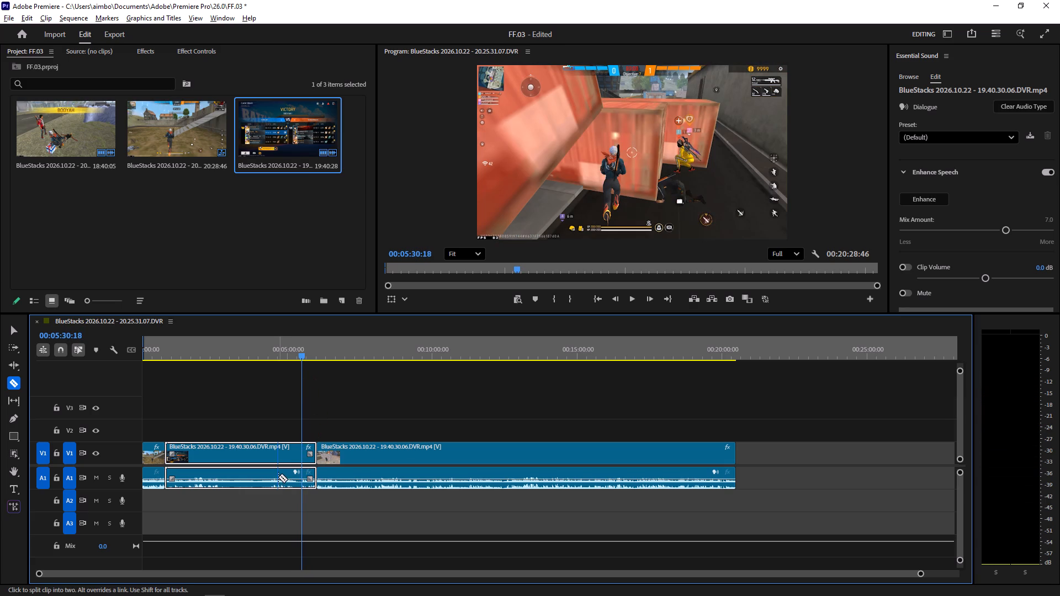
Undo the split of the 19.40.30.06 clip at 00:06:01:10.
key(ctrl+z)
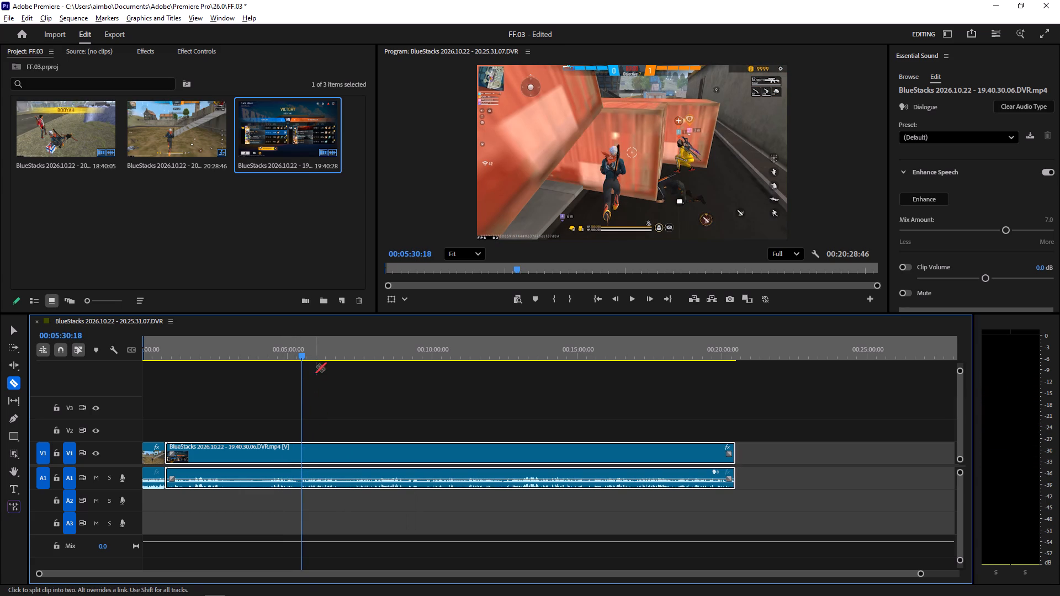
Split the added 19.40.30.06 clip at 00:05:31:27 and 00:06:42:18 with the Razor tool to isolate the round between them.
click(302, 357)
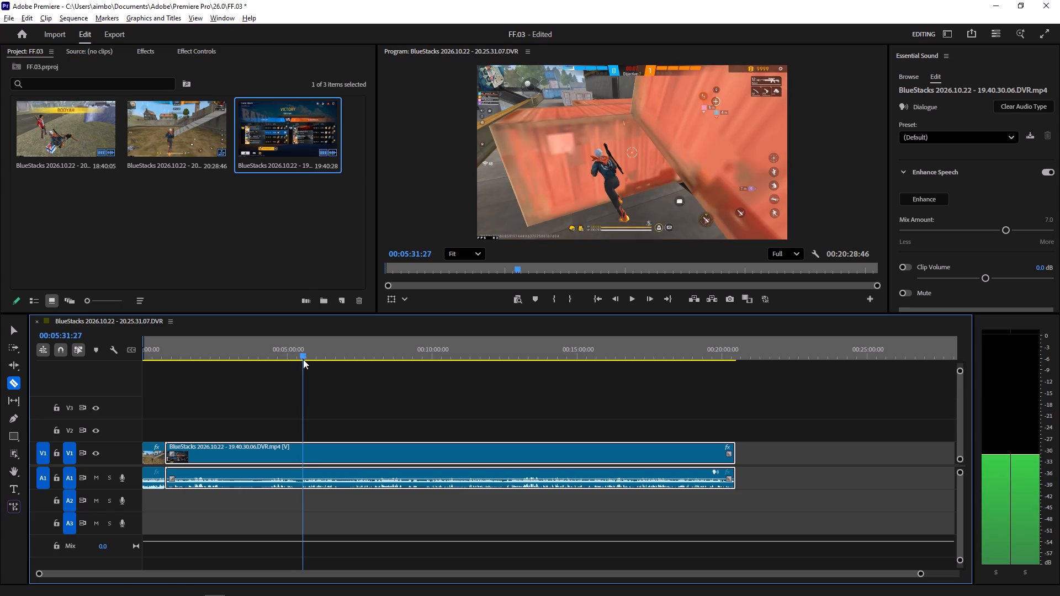
click(303, 470)
drag(301, 356, 335, 353)
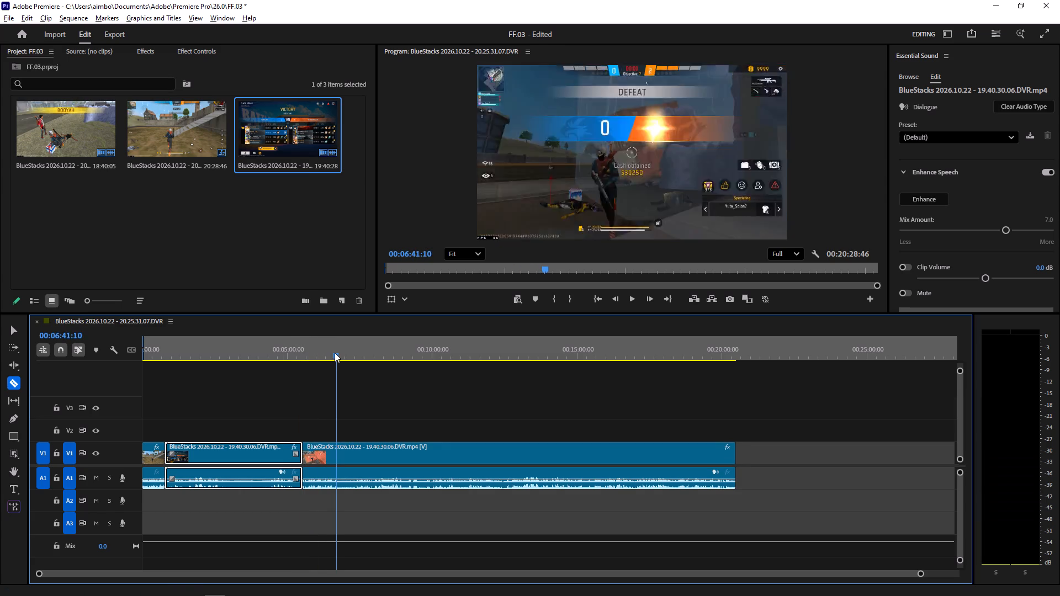
drag(335, 353, 335, 352)
click(337, 474)
Ripple delete the first piece of the 19.40.30.06 clip, the part before the cut at 00:05:31:27.
right_click(363, 472)
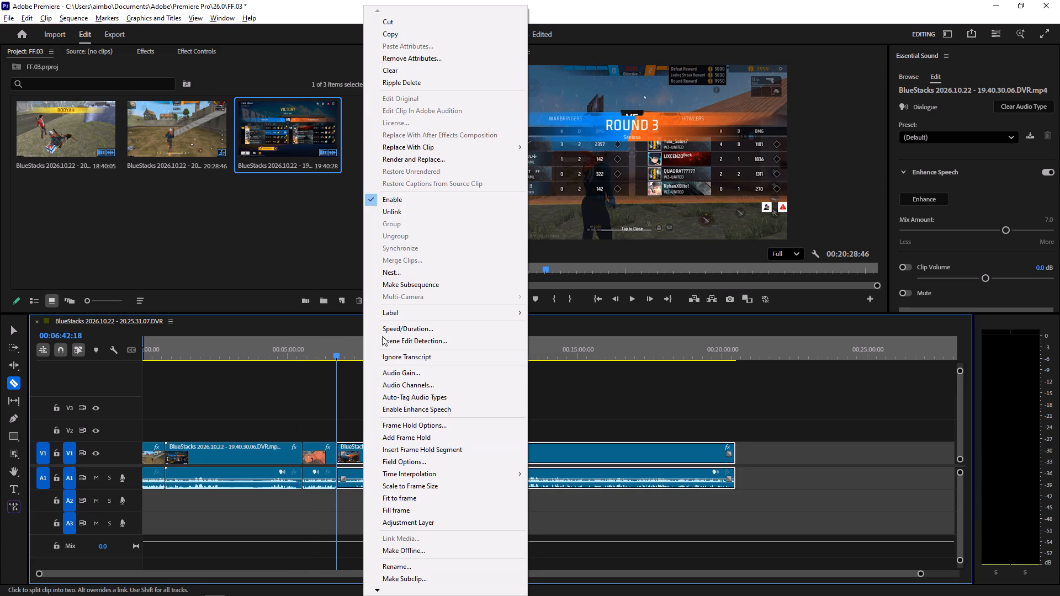
right_click(240, 451)
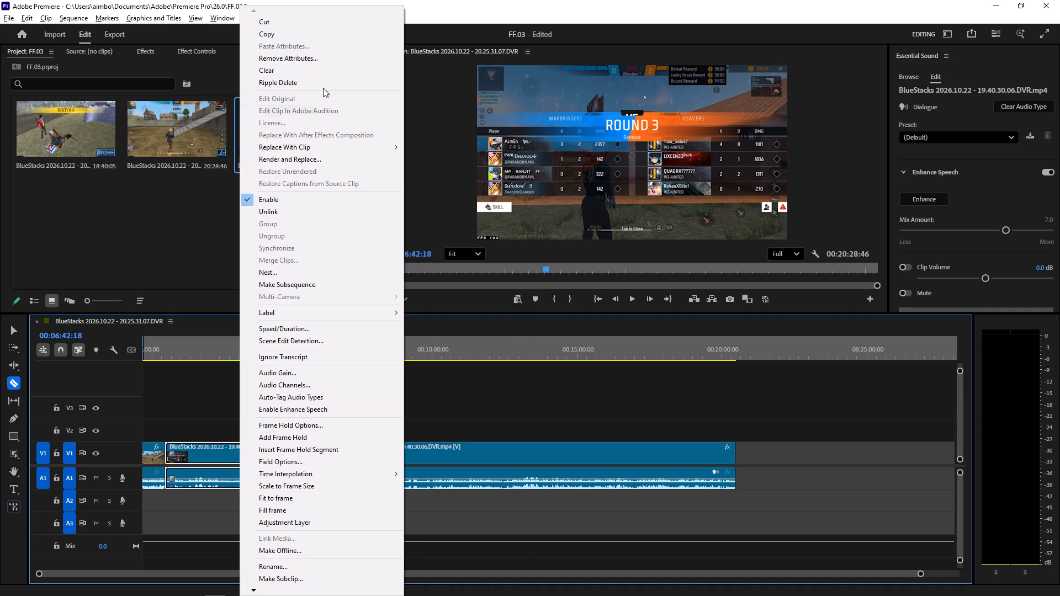
click(321, 77)
Scrub the remaining 19.40.30.06 footage from about 00:02:12 to 00:07:46 to look for the next round worth keeping.
drag(165, 355, 214, 355)
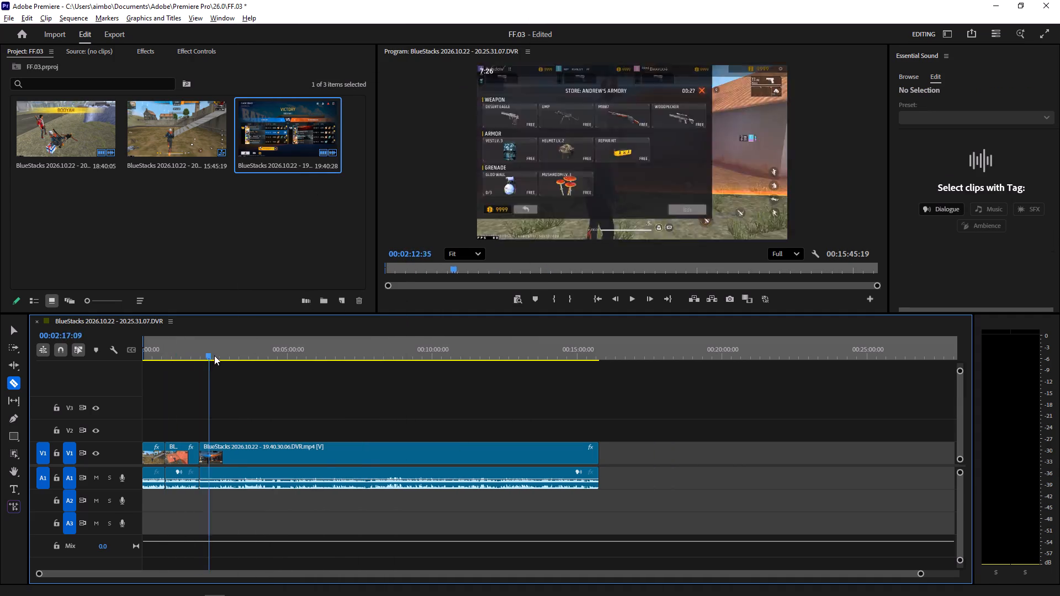
drag(214, 355, 247, 354)
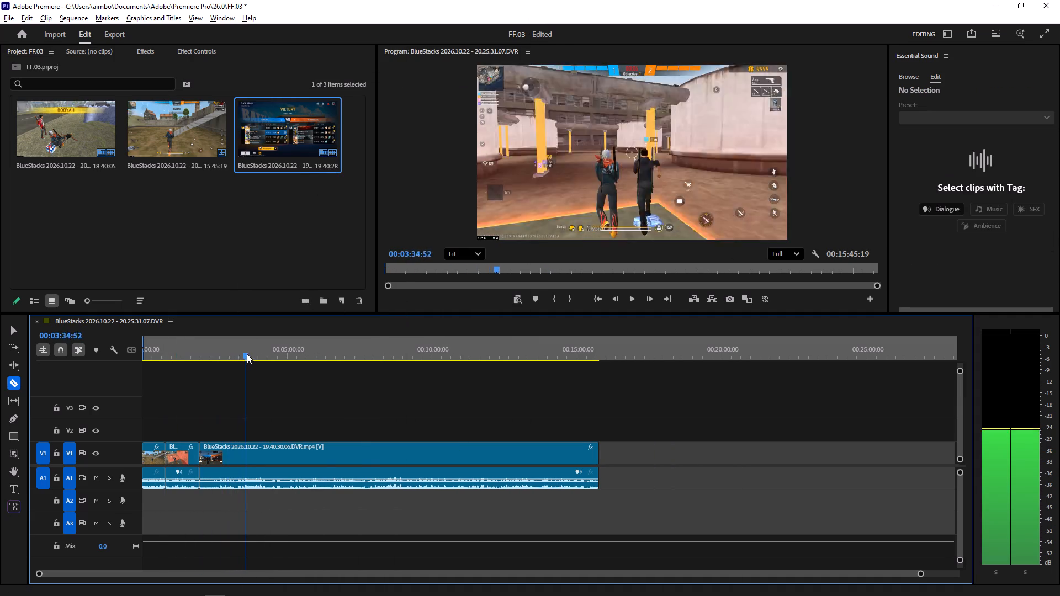
drag(247, 354, 289, 343)
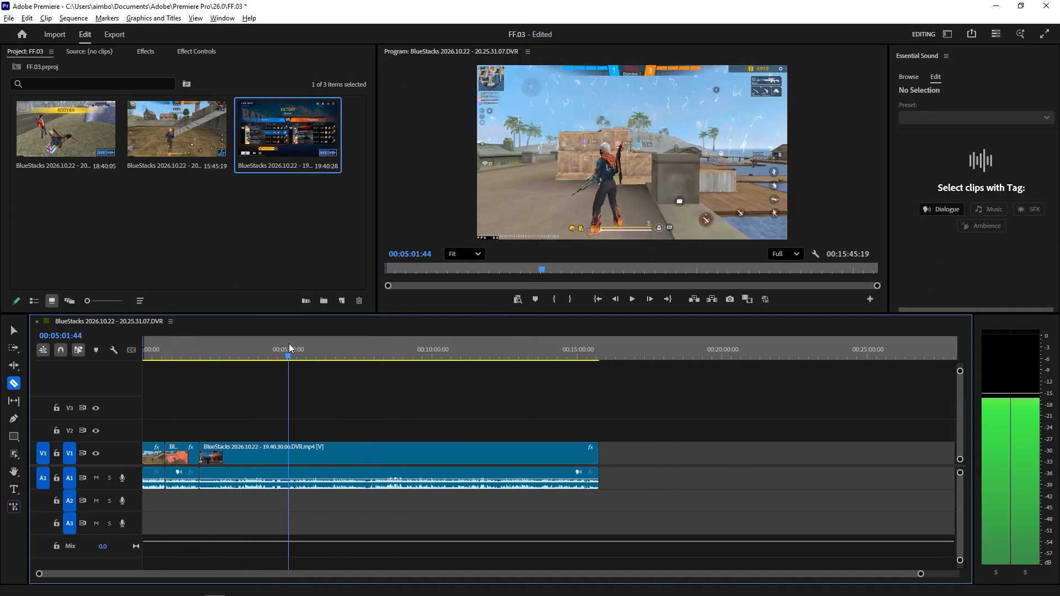
drag(289, 343, 310, 336)
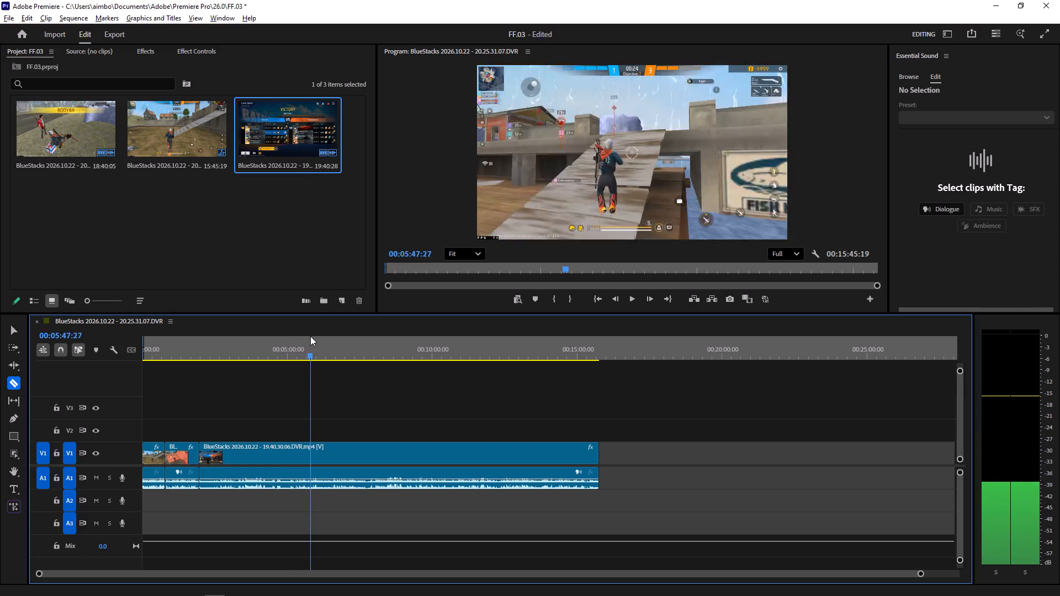
drag(310, 336, 348, 328)
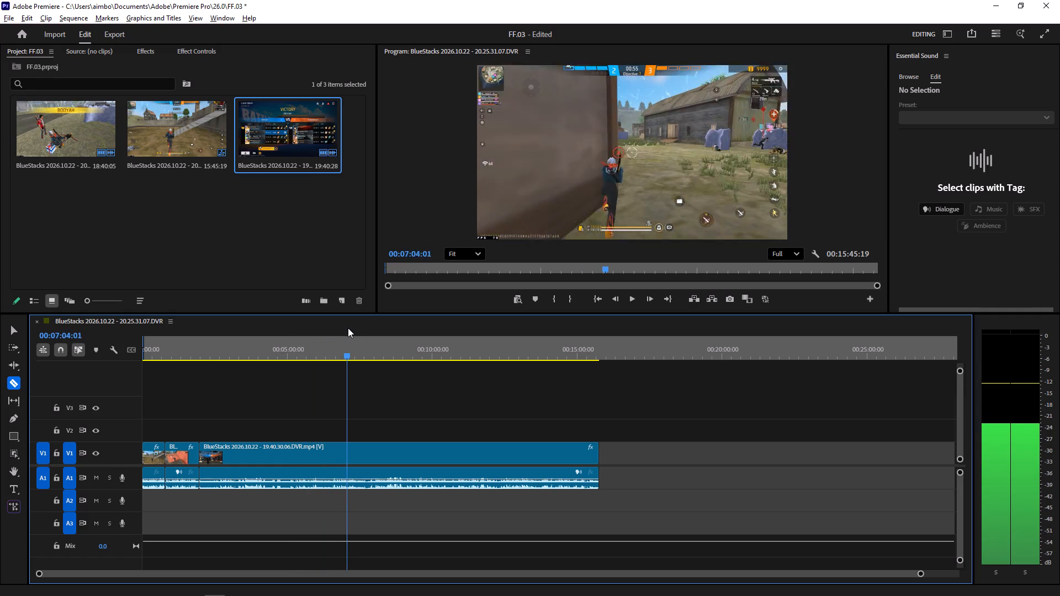
drag(348, 328, 366, 318)
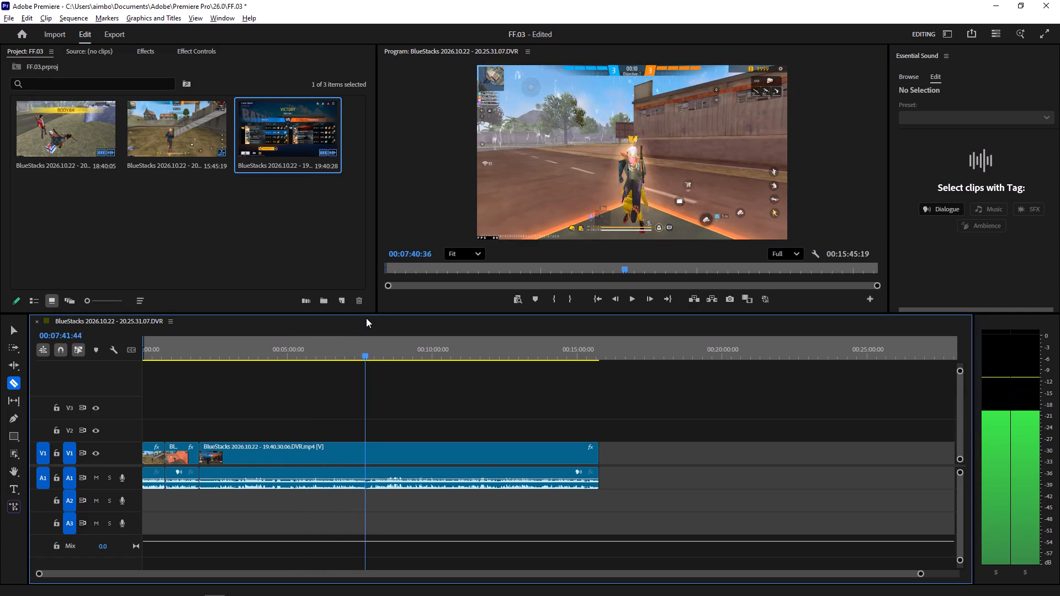
drag(366, 318, 366, 313)
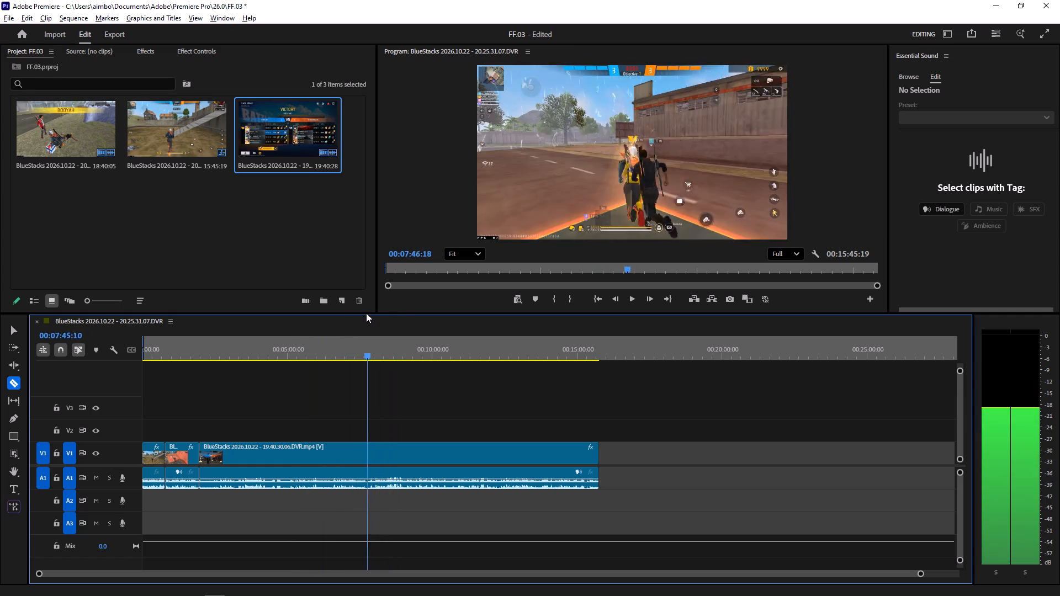
Scrub and play short passages between about 00:06:53 and 00:07:12 to examine where the round's action starts.
drag(366, 313, 345, 332)
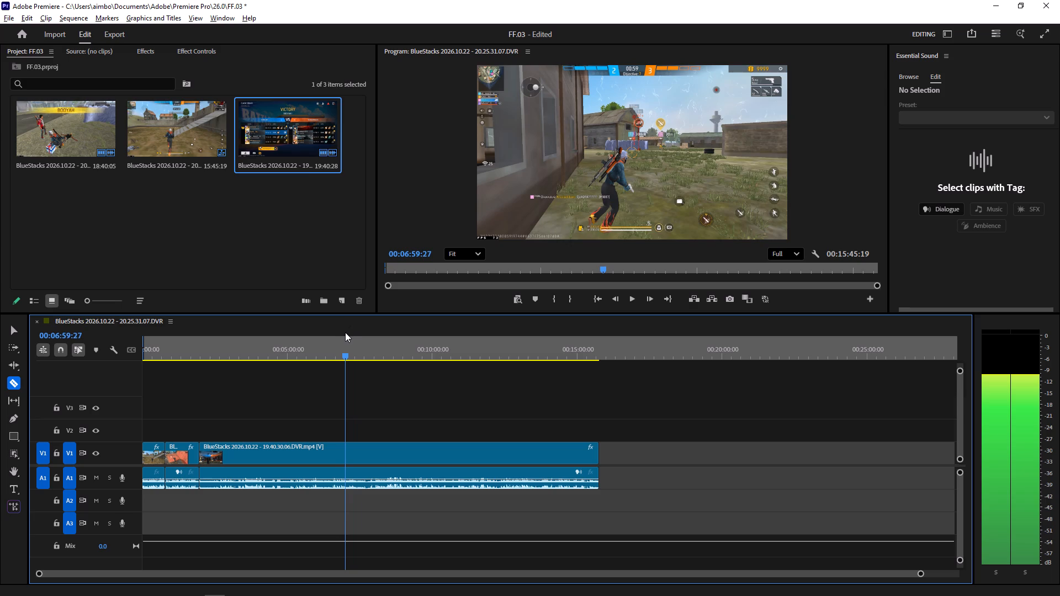
drag(345, 332, 348, 332)
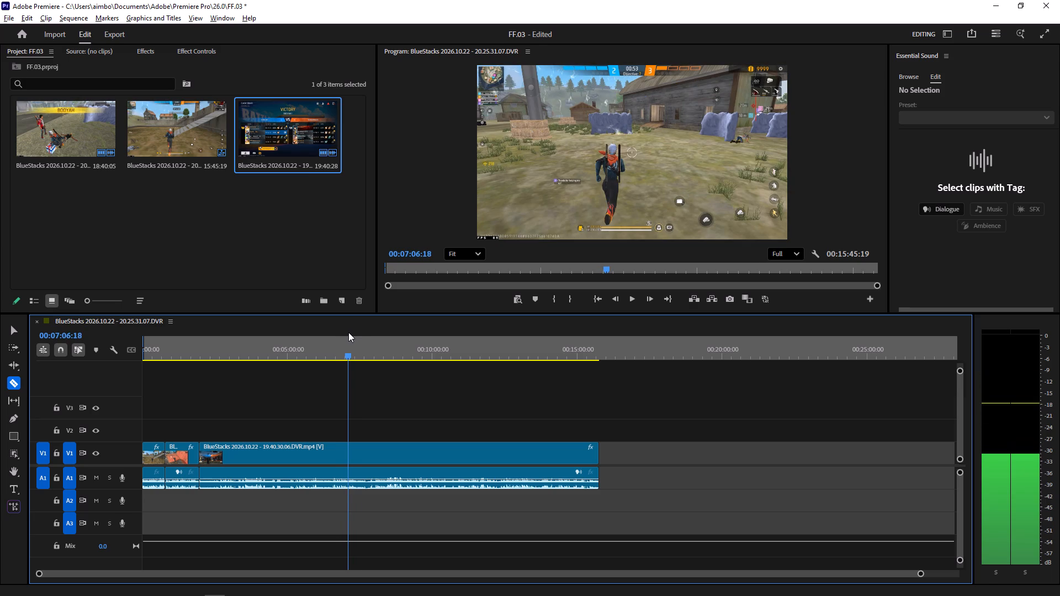
click(627, 298)
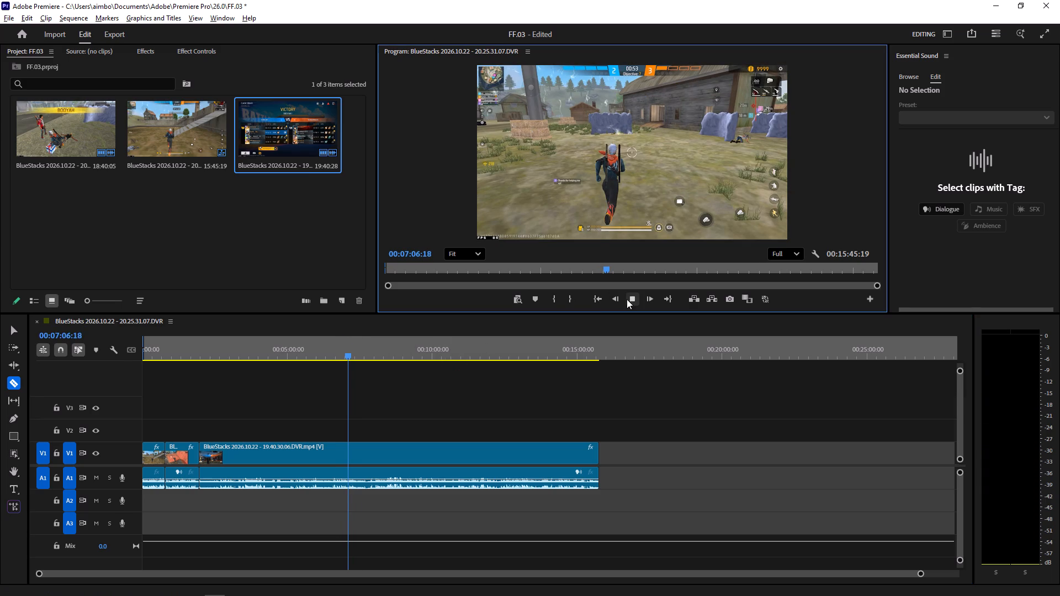
key(v)
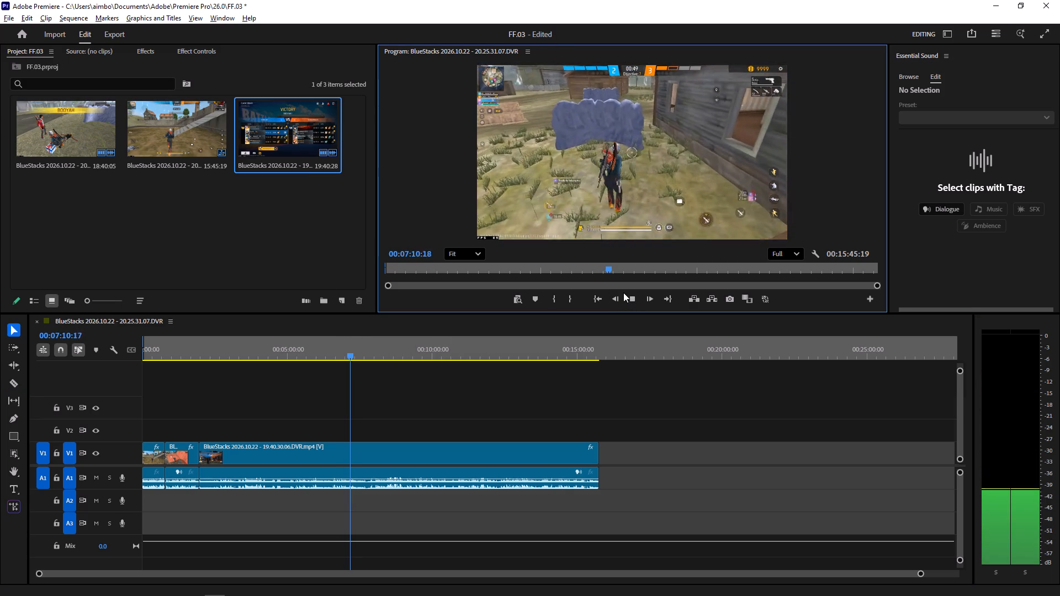
click(624, 296)
click(629, 296)
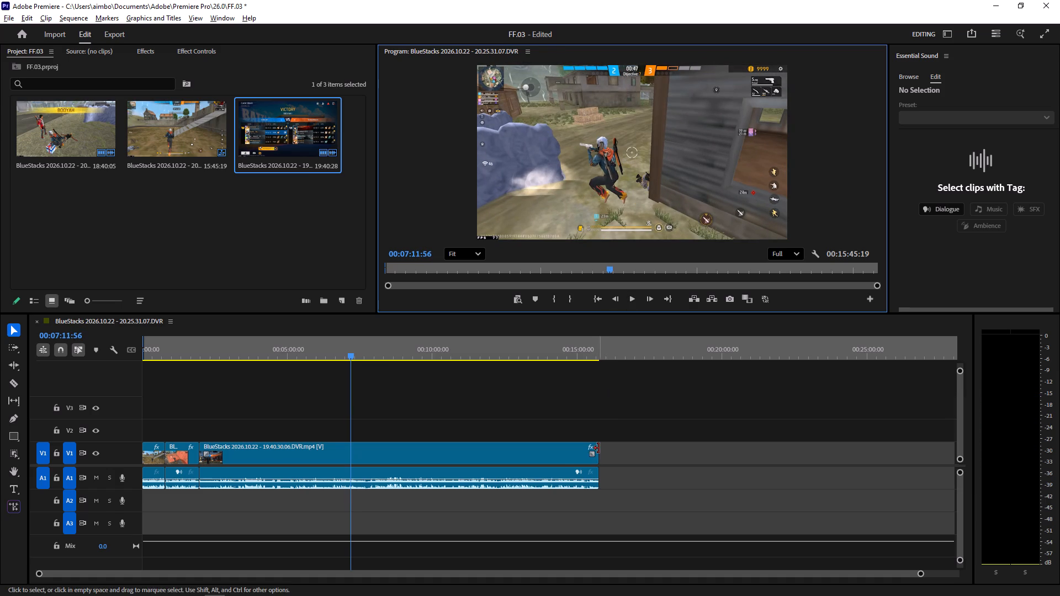
drag(350, 355, 342, 362)
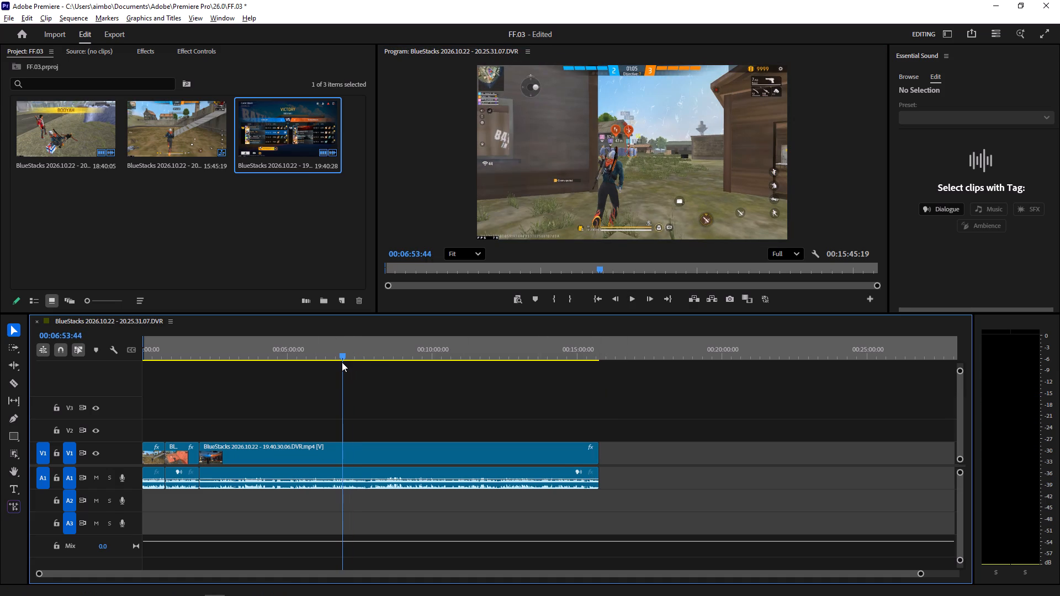
drag(342, 362, 342, 363)
click(626, 297)
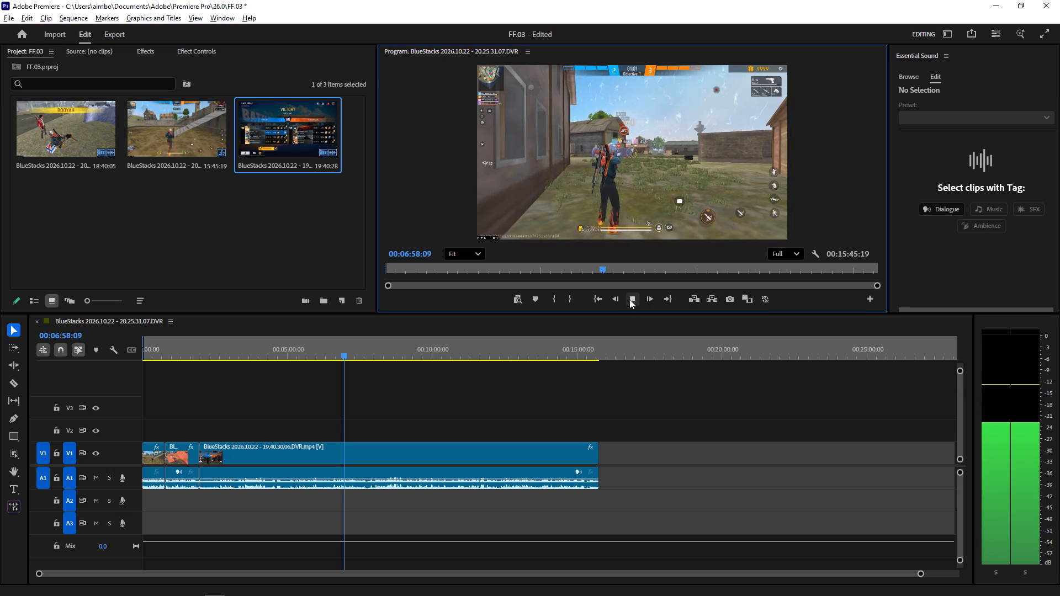
click(630, 297)
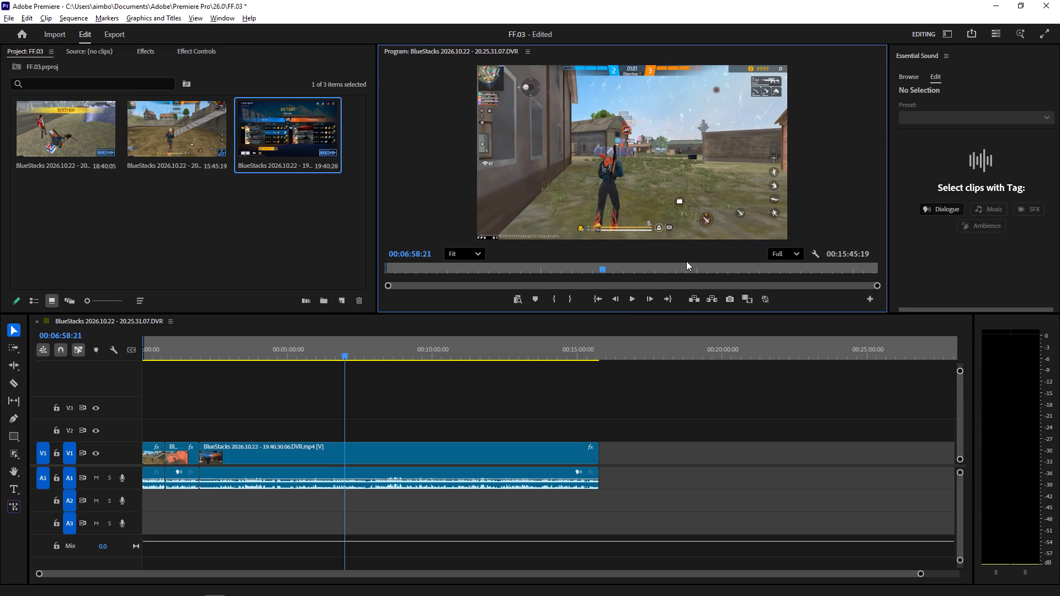
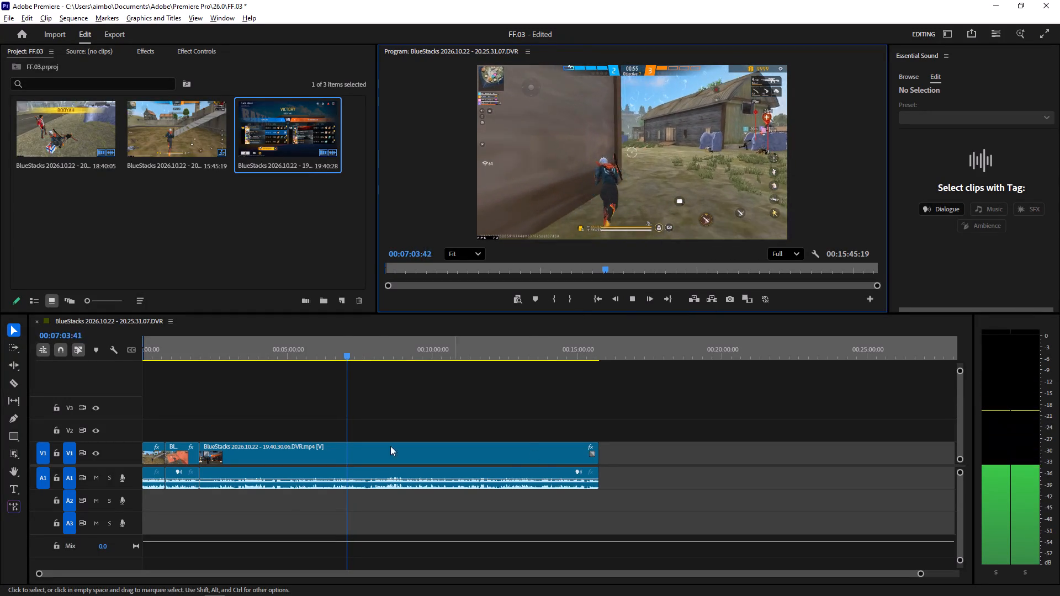
Scrub the remaining 19.40.30.06 footage from about 00:07:03 to its end to look for further rounds worth keeping.
drag(348, 355, 352, 360)
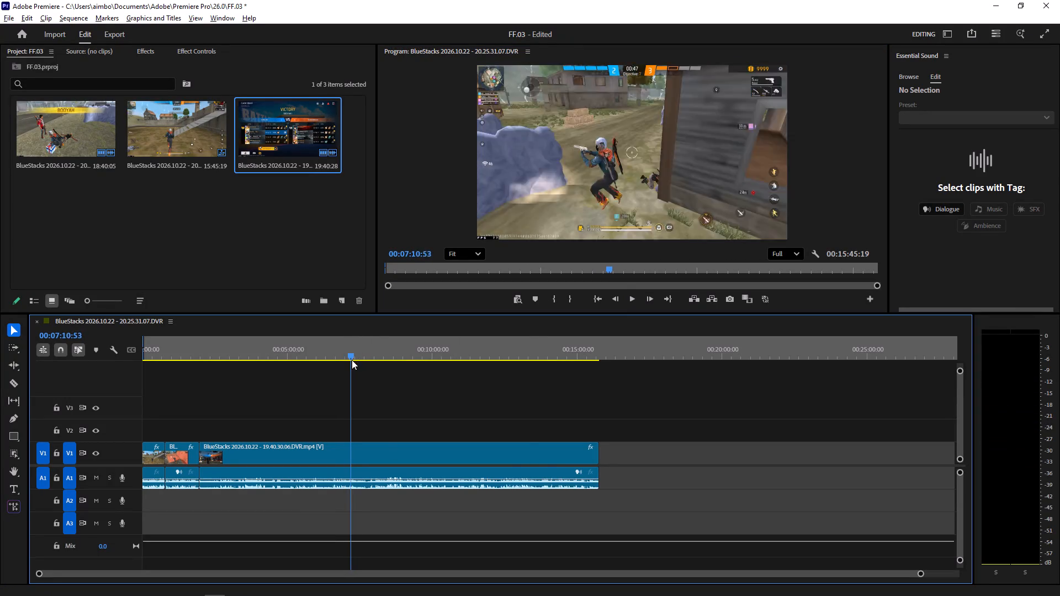
drag(352, 360, 379, 347)
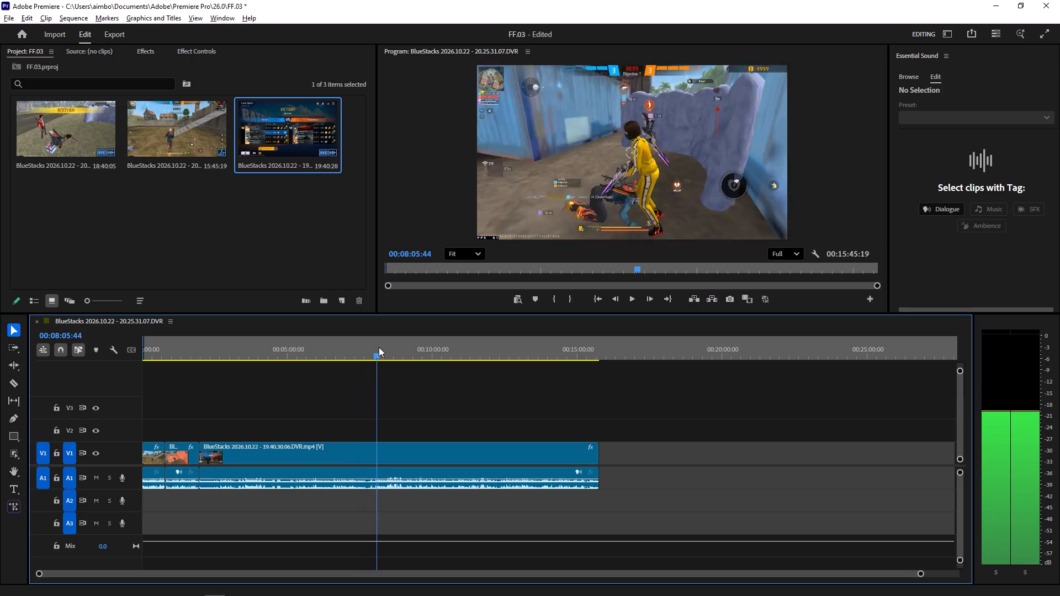
drag(379, 347, 408, 331)
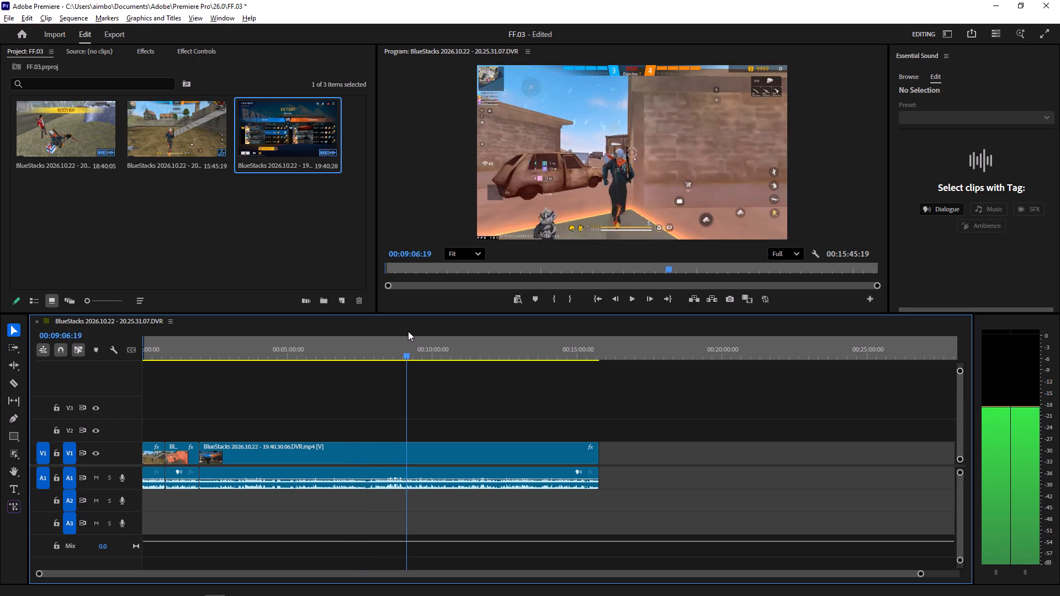
drag(408, 331, 426, 321)
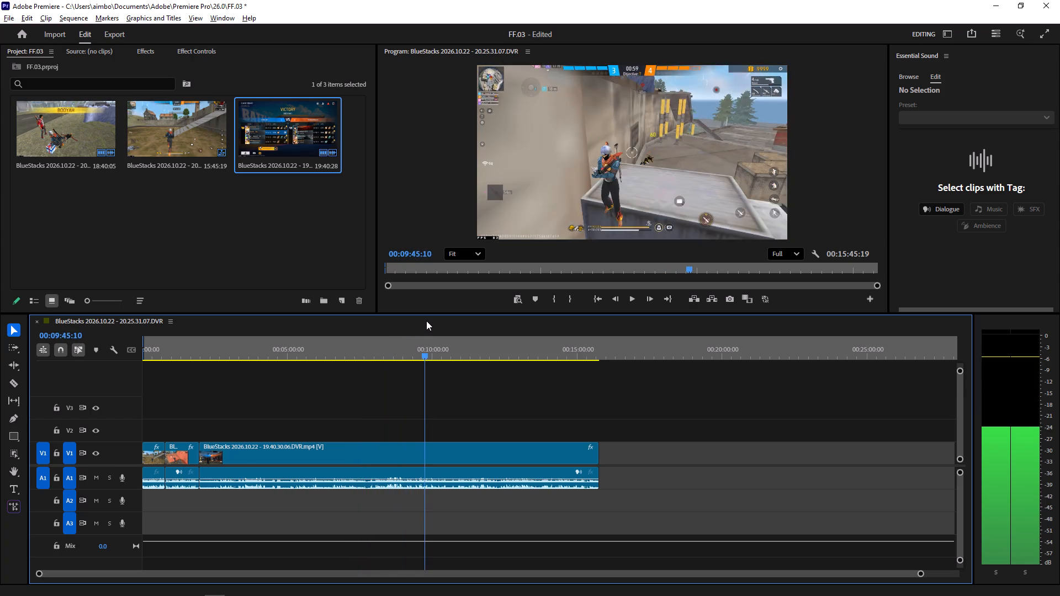
drag(426, 321, 448, 308)
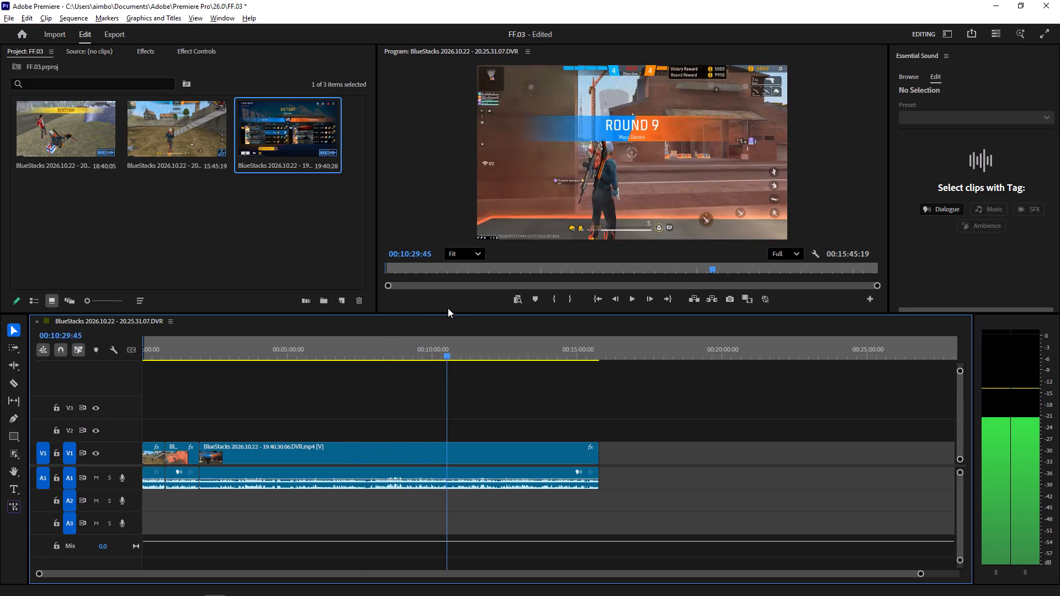
drag(448, 308, 470, 294)
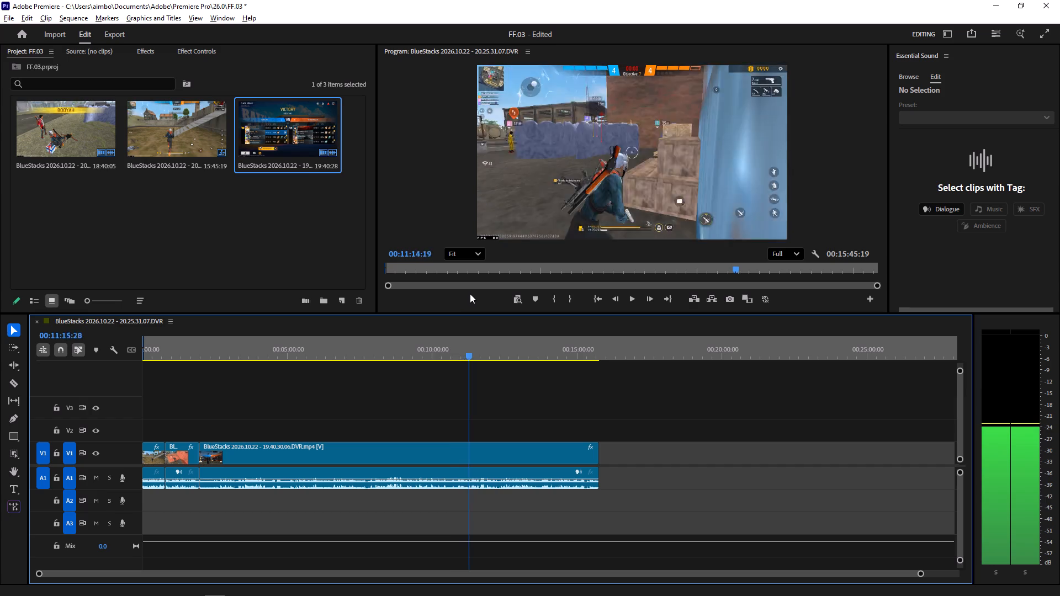
drag(470, 294, 499, 278)
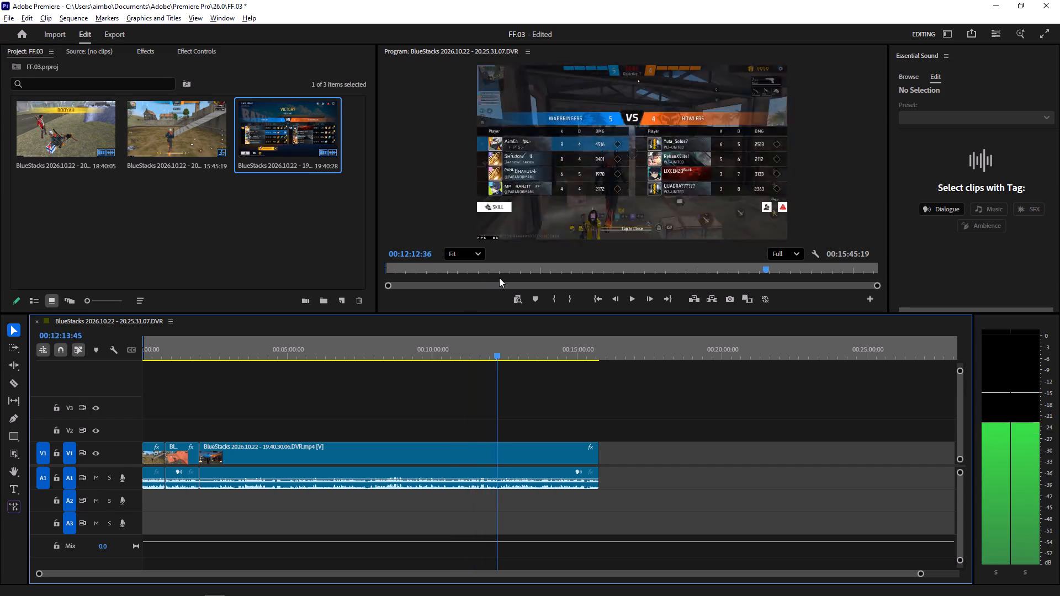
drag(499, 278, 527, 265)
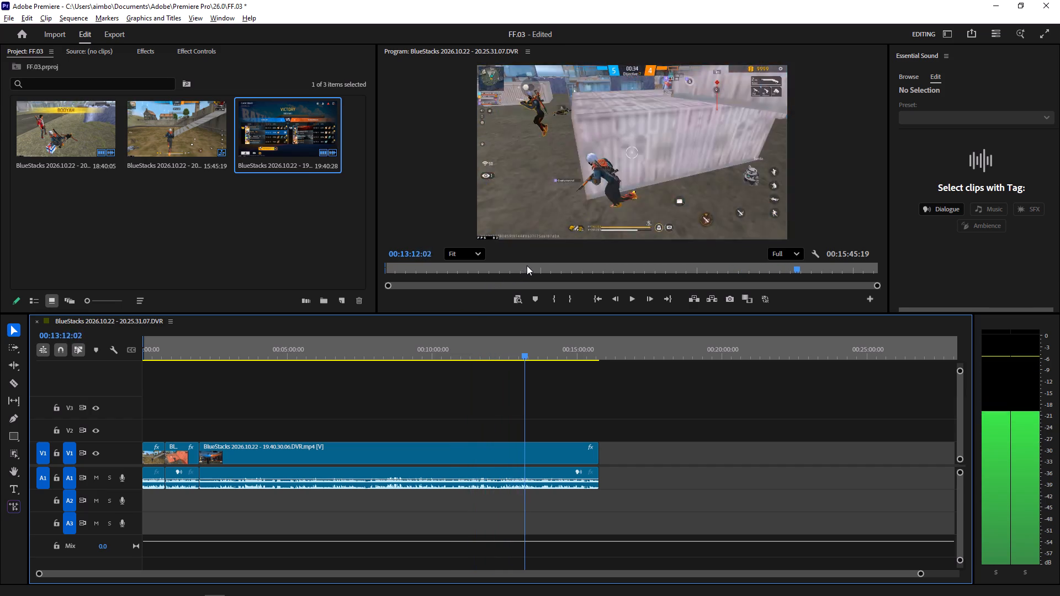
drag(527, 265, 569, 258)
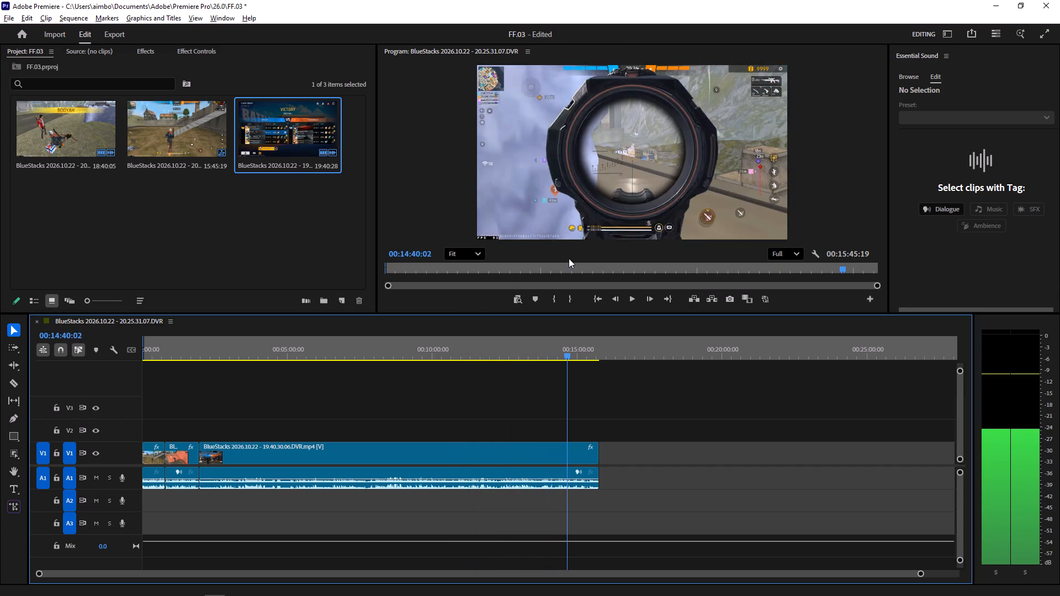
drag(569, 258, 604, 260)
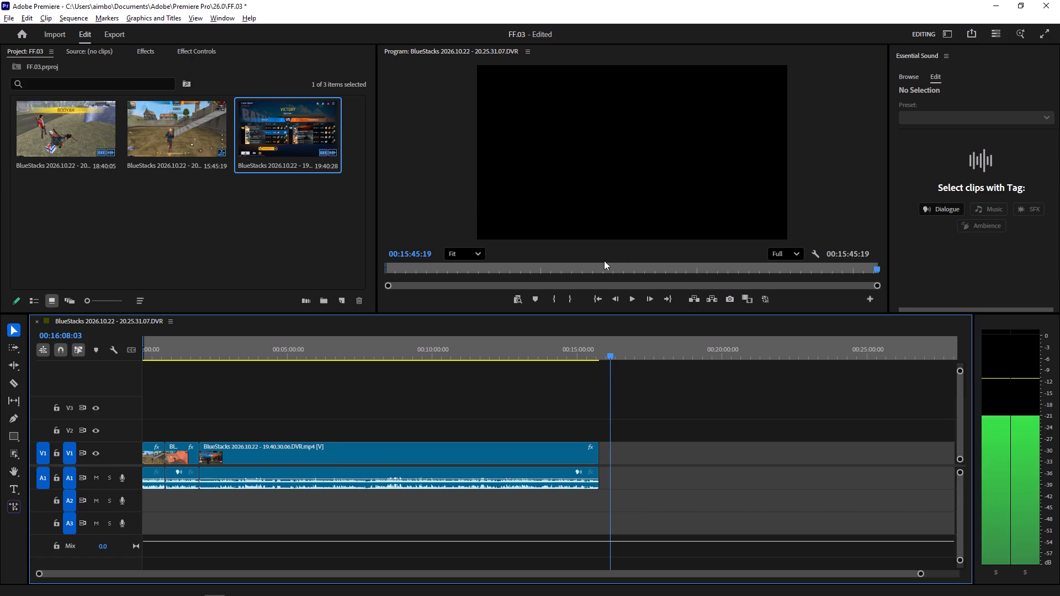
drag(604, 260, 605, 260)
Ripple delete the long last piece of the 19.40.30.06 clip, keeping only the two short clips at the sequence start.
right_click(333, 453)
click(418, 83)
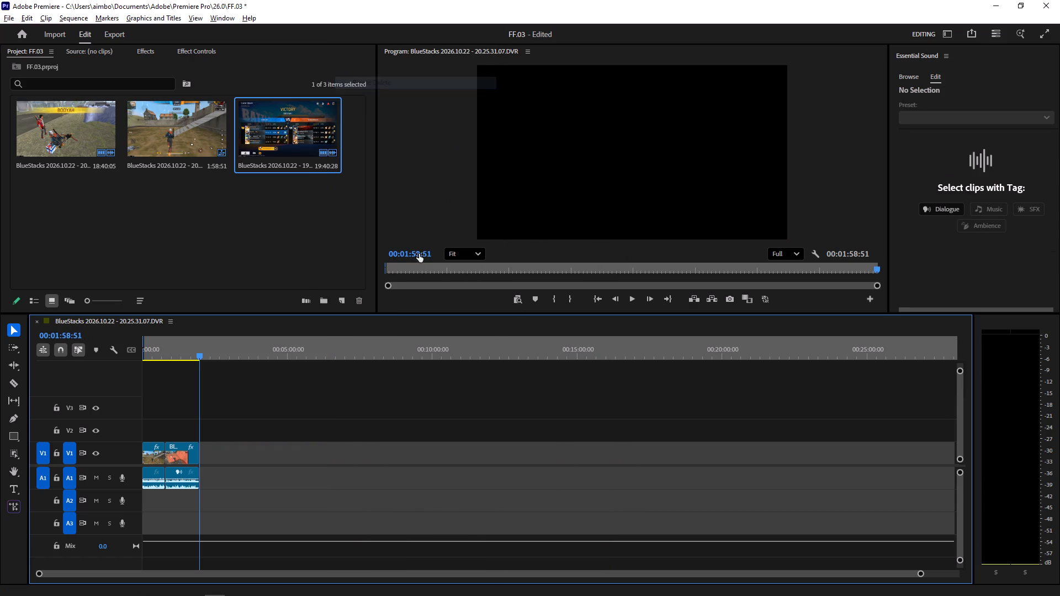
Return the playhead to the sequence start and enlarge the Program Monitor by shrinking the timeline's height and the project area's width.
drag(203, 354, 108, 397)
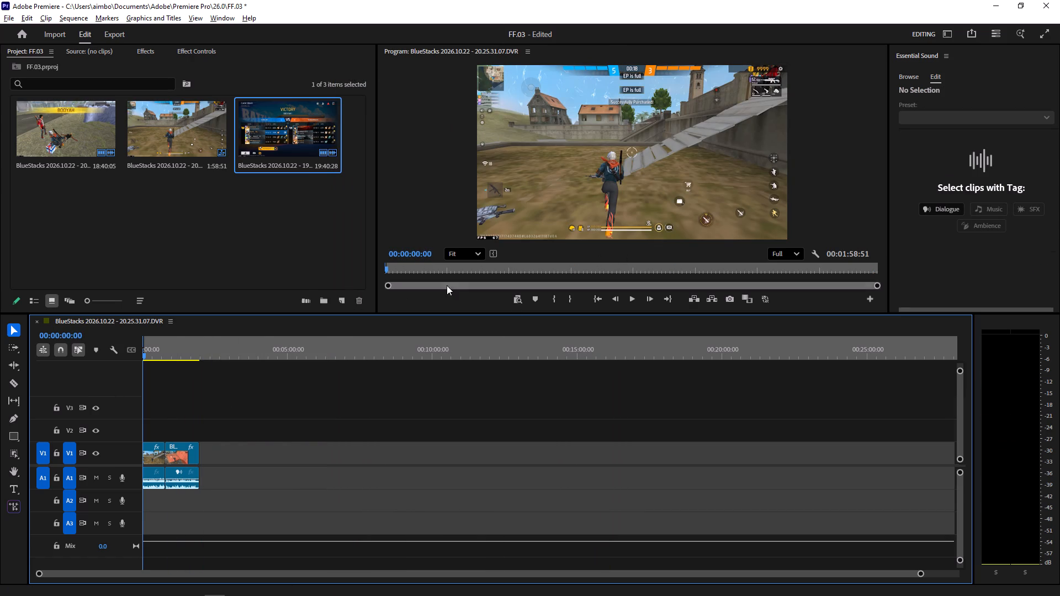
drag(145, 355, 115, 366)
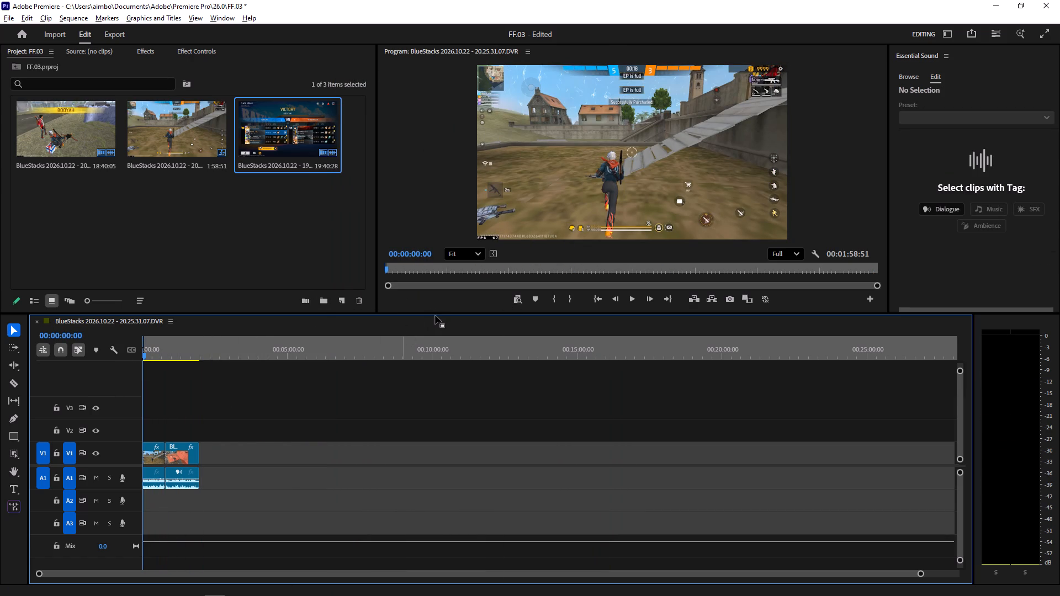
drag(436, 314, 436, 329)
drag(377, 149, 371, 150)
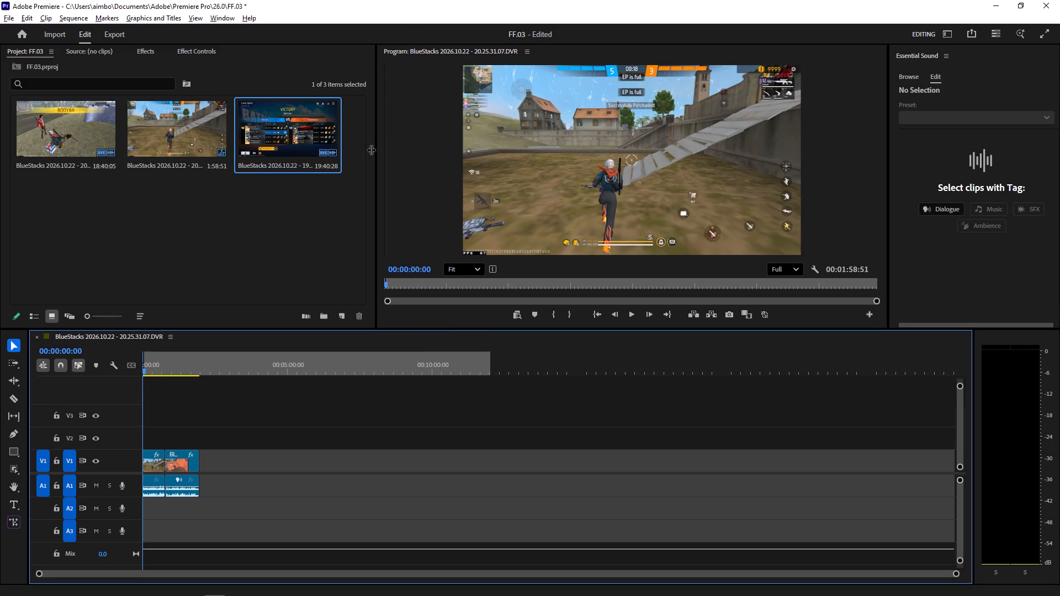
drag(371, 150, 333, 153)
Play the opening, split the first clip at about 00:00:08:24 with the Razor tool, and ripple delete the piece before the cut.
click(613, 317)
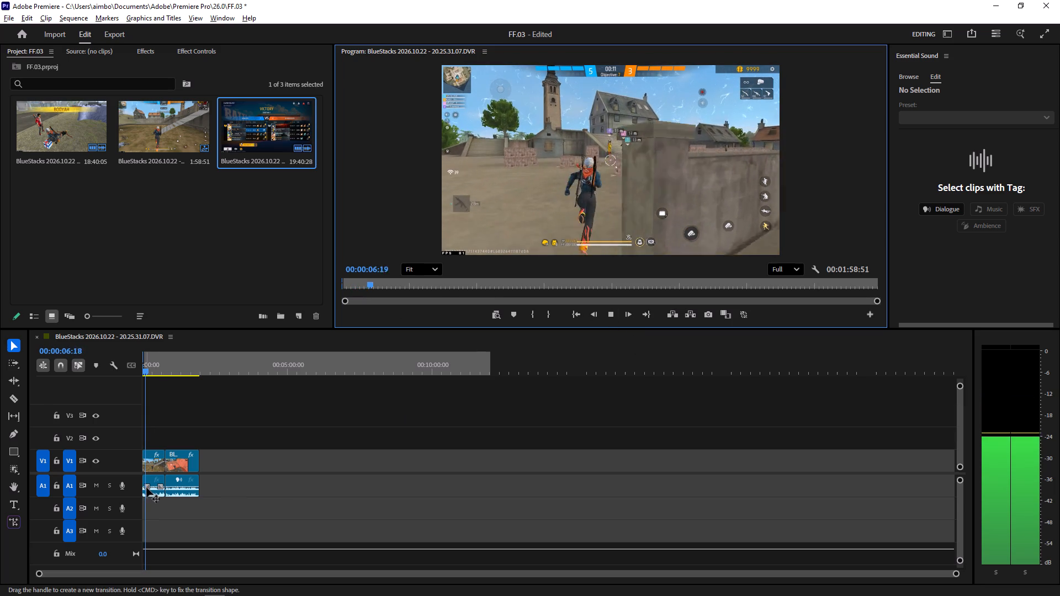
key(c)
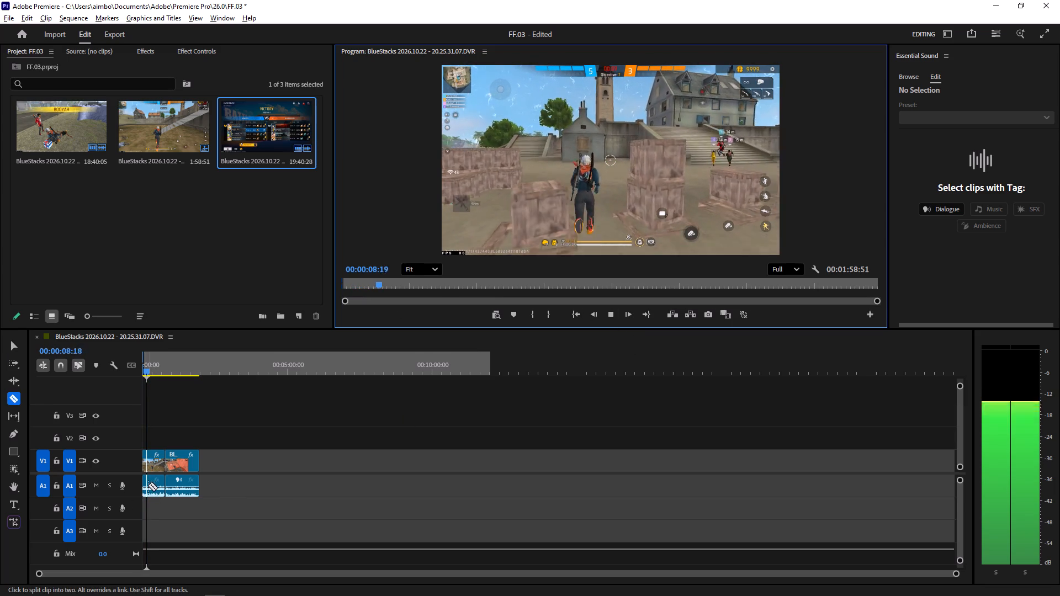
click(148, 485)
right_click(144, 484)
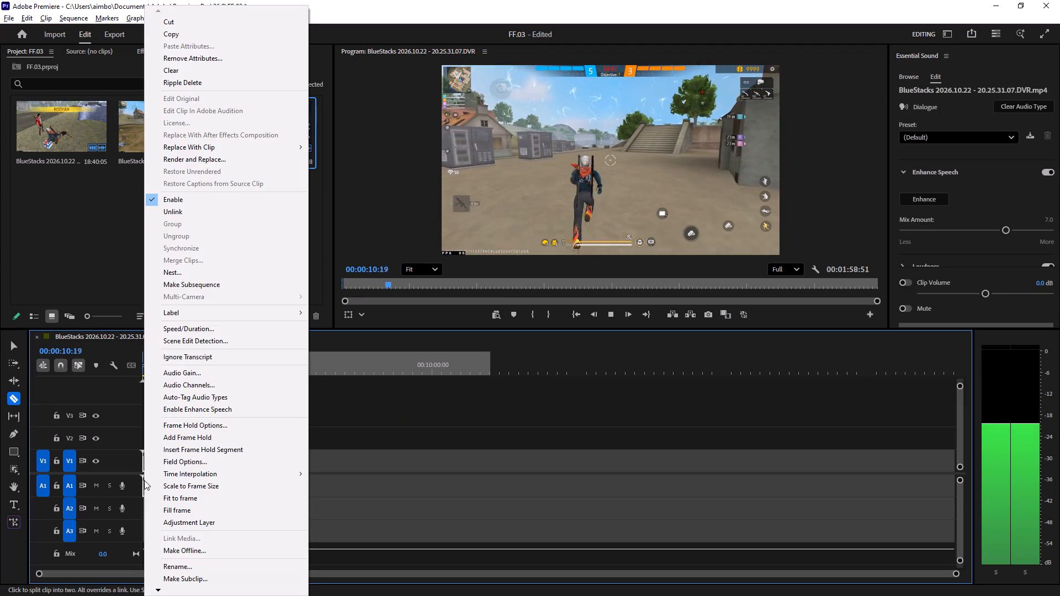
click(216, 82)
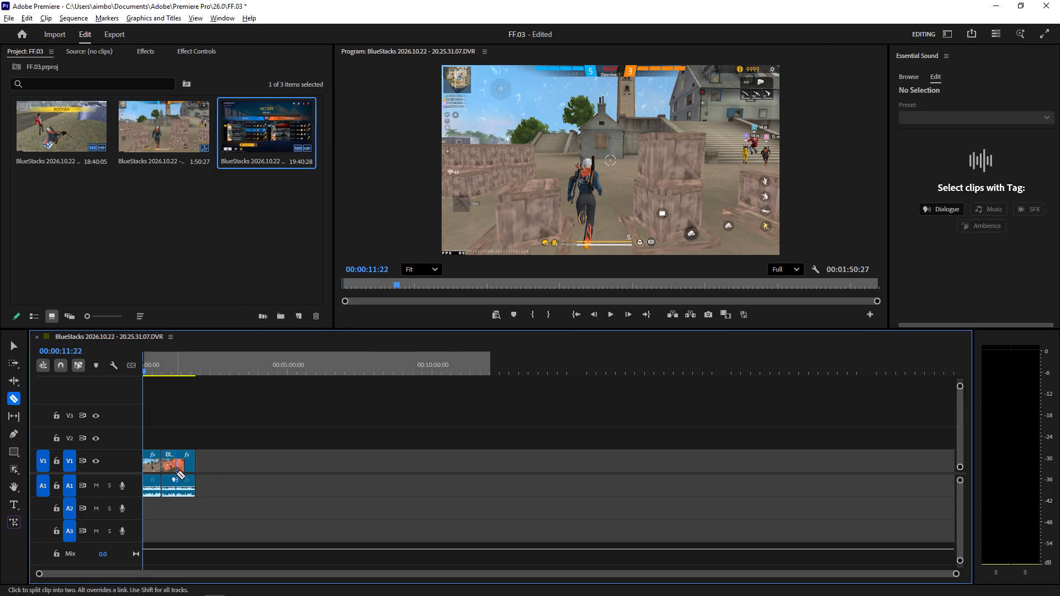
Split the first clip again at 00:00:04:34 with the Razor tool and ripple delete the short piece before the cut.
key(v)
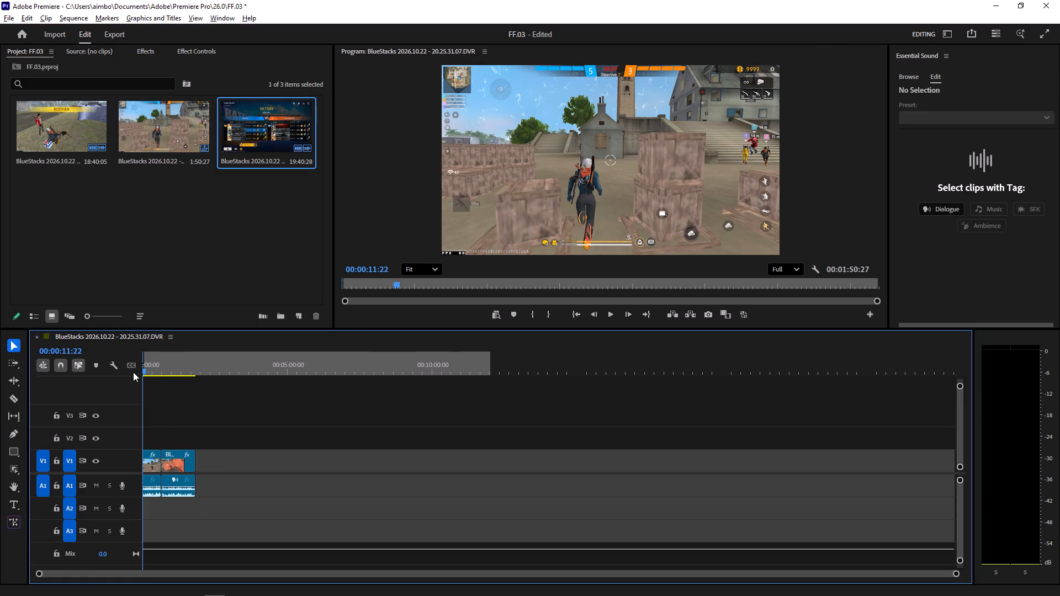
click(144, 369)
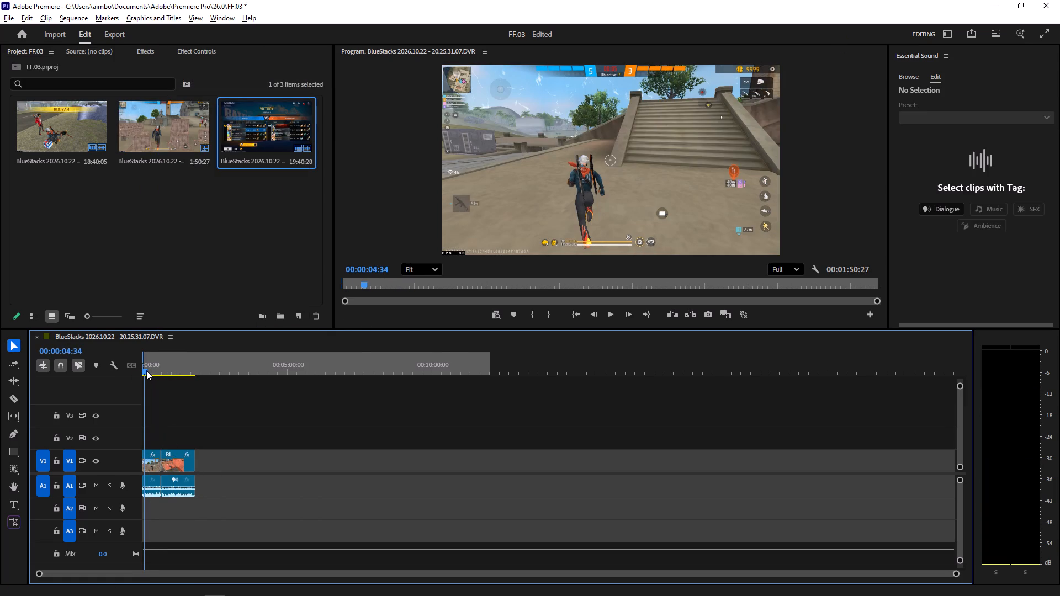
key(c)
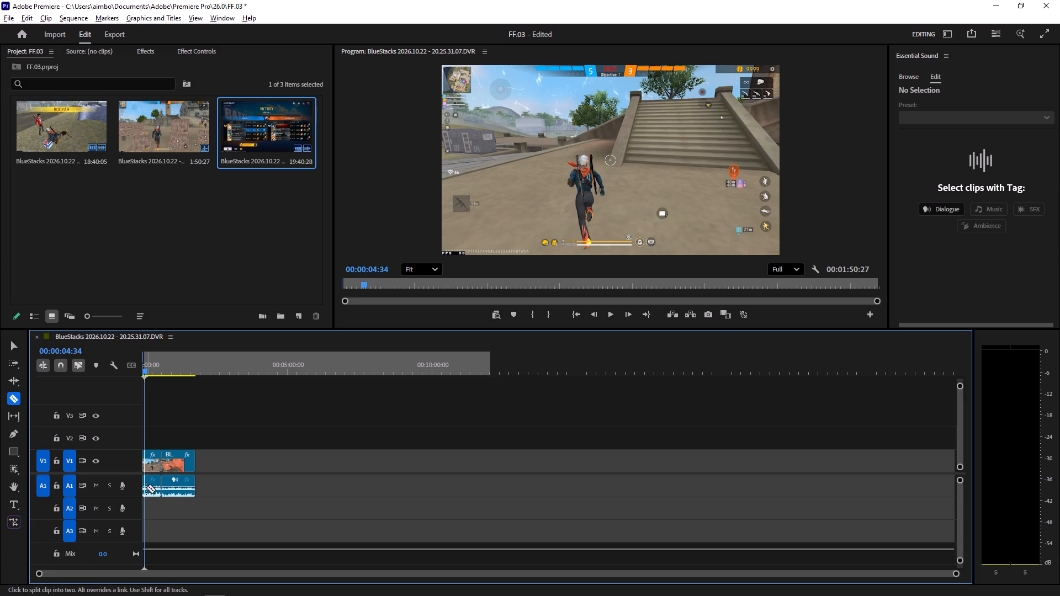
click(145, 484)
key(v)
drag(146, 370, 157, 372)
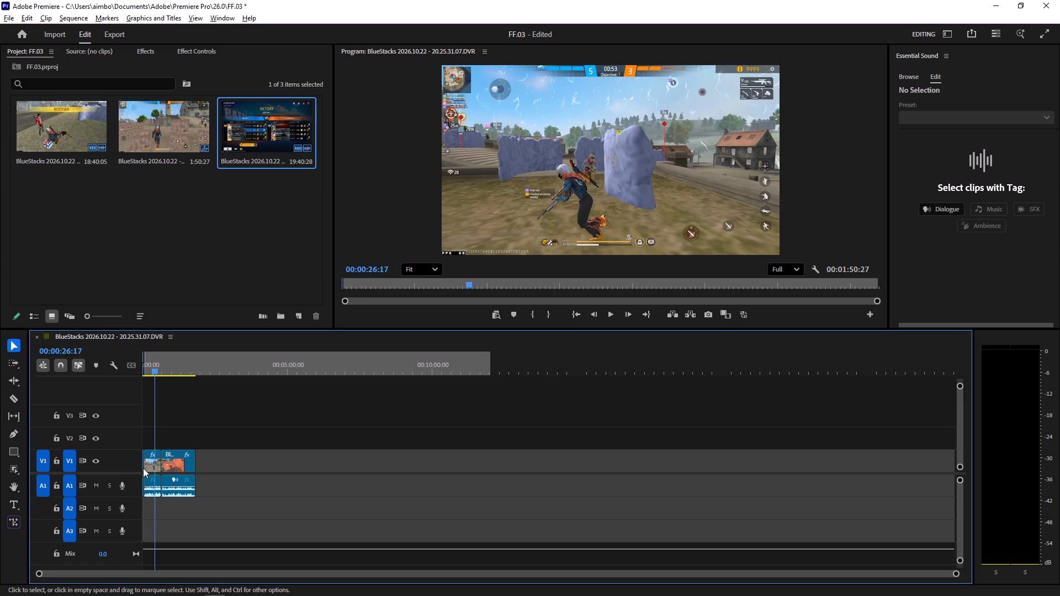
right_click(142, 478)
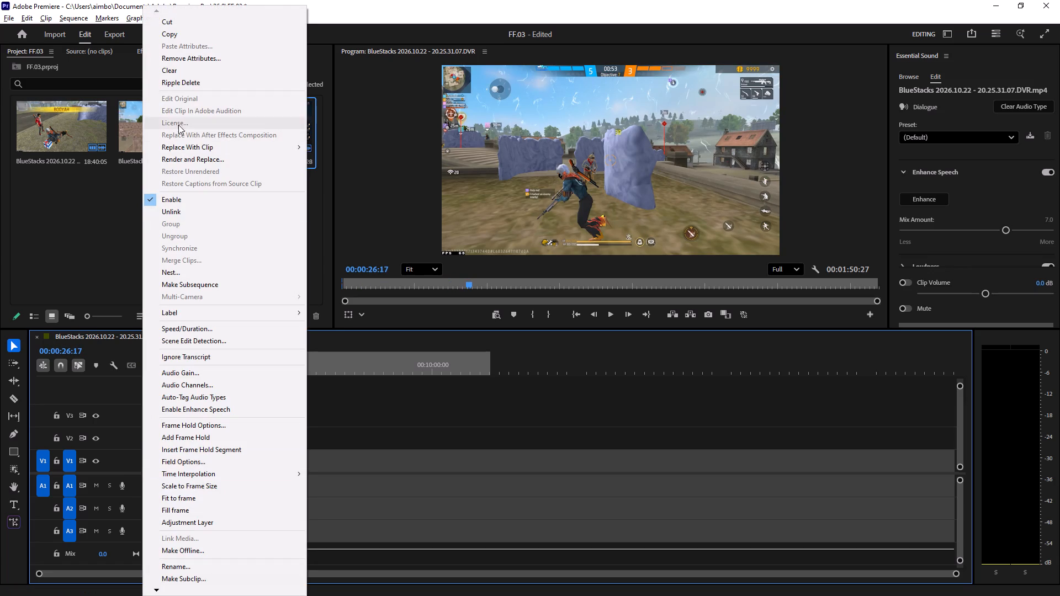
click(215, 83)
Play the trimmed opening of the sequence up to about 00:00:13:15 to review how the first round starts.
key(space)
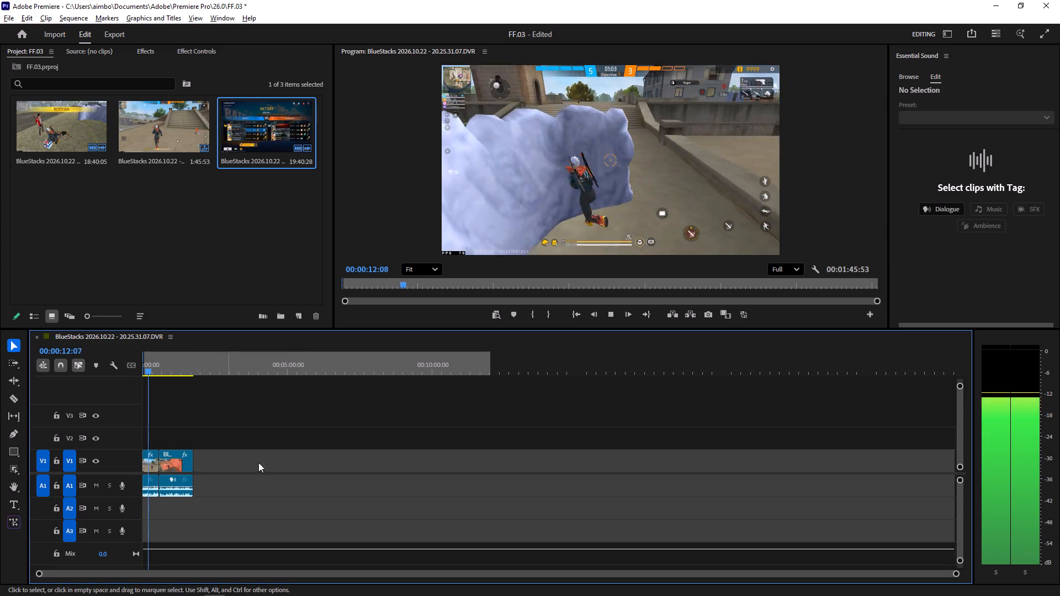
click(608, 315)
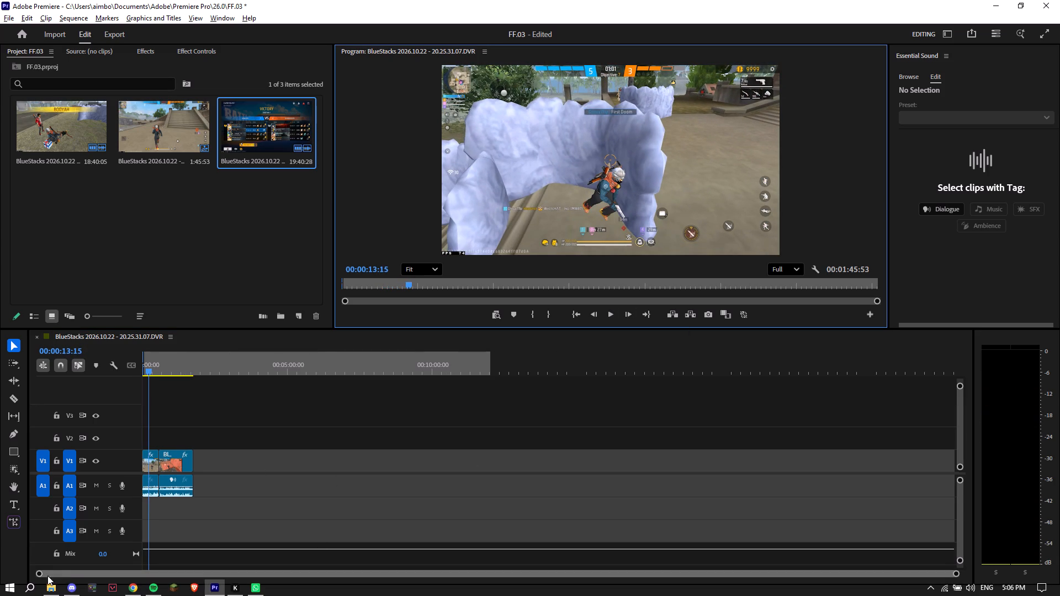